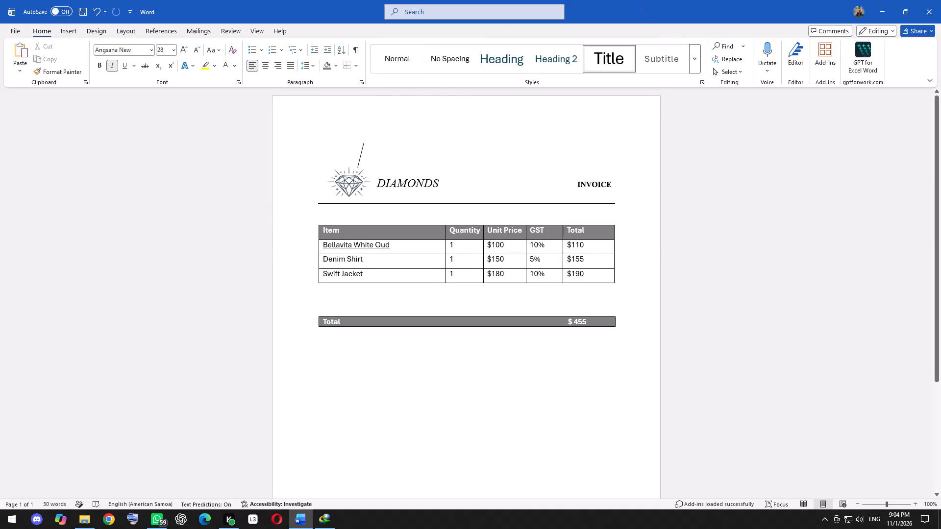
Create a new blank document alongside the open invoice.
click(662, 142)
key(ctrl+n)
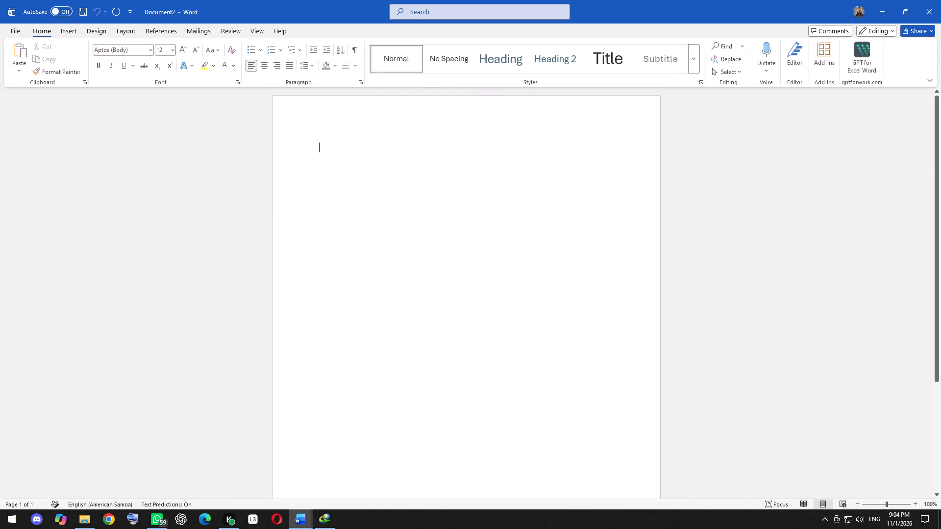
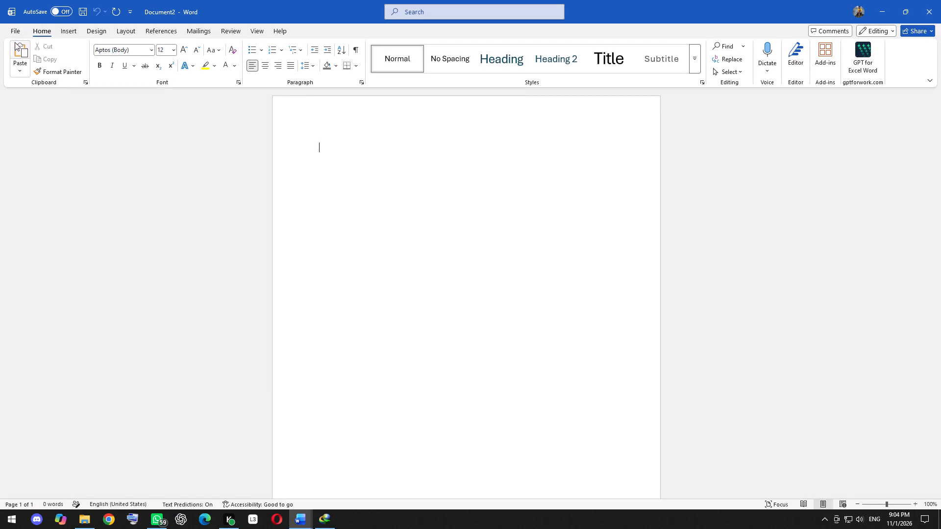
Start inserting a table at the top of the blank document.
click(73, 28)
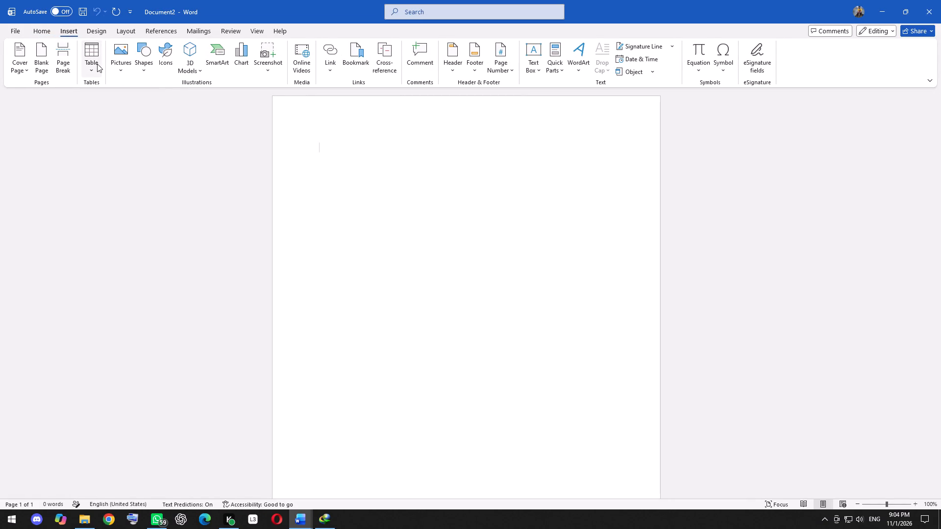
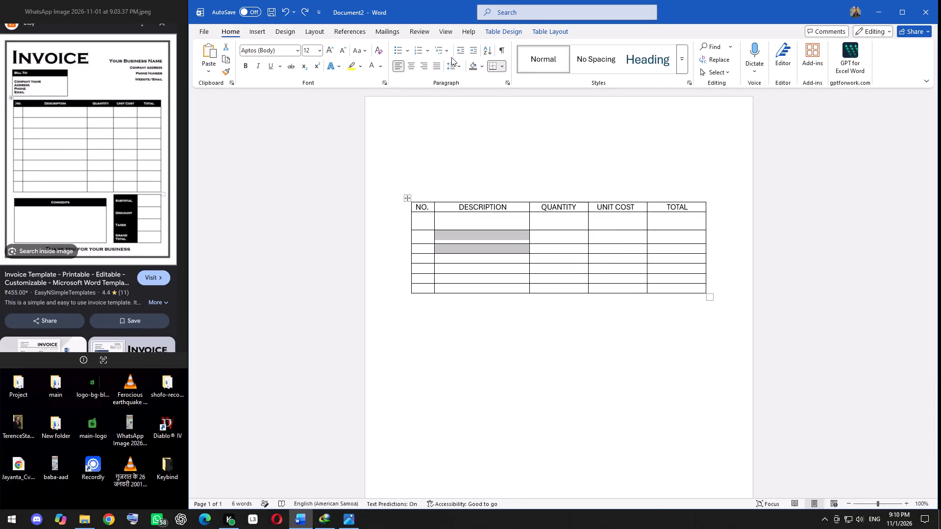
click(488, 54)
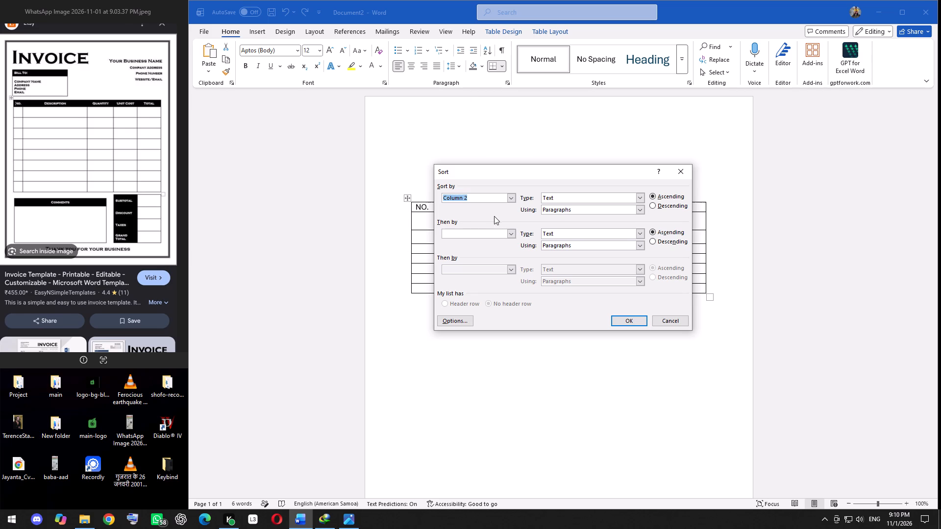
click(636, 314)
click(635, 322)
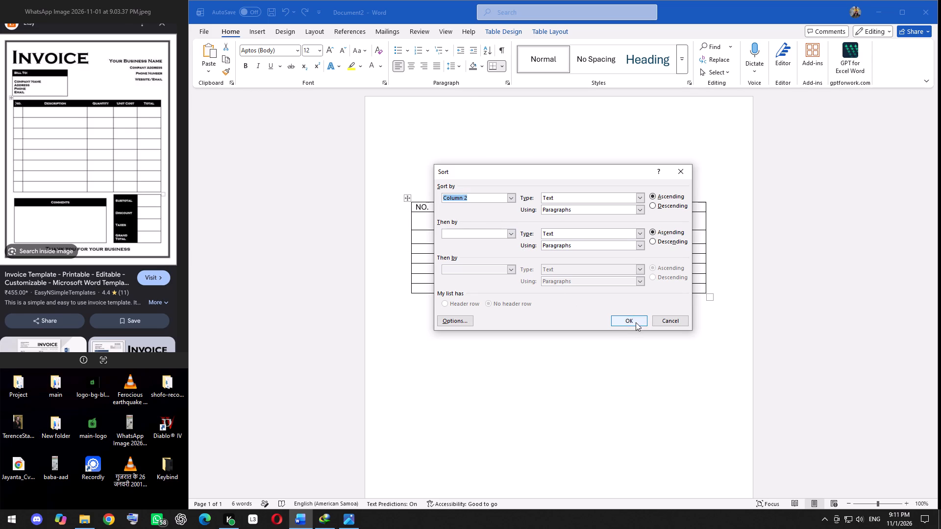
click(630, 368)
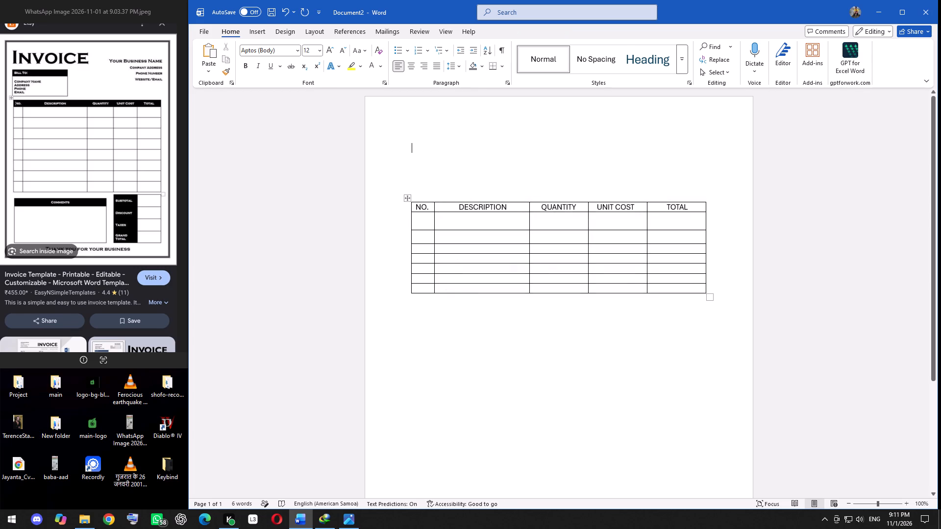
Increase the heights of the second and third blank rows in the items table to match the first blank row.
click(456, 242)
drag(456, 243, 456, 243)
drag(456, 243, 456, 247)
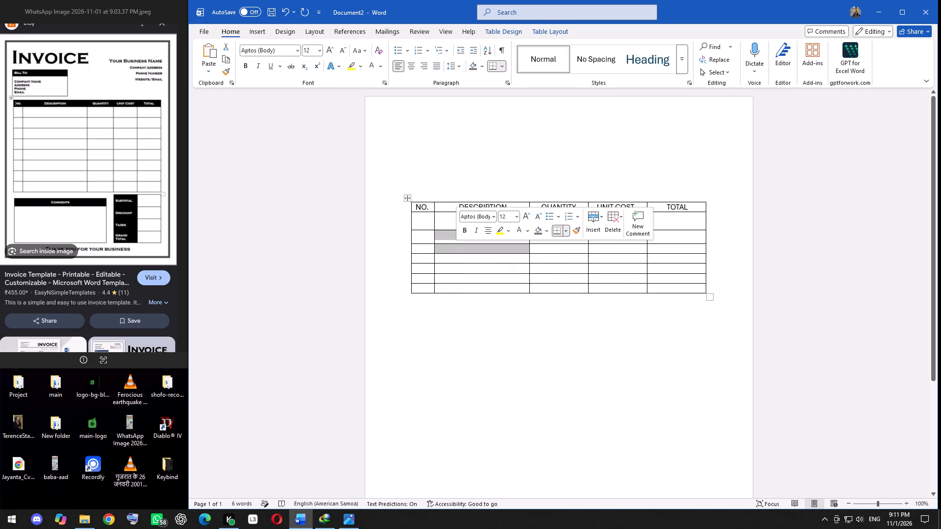
click(376, 282)
click(451, 230)
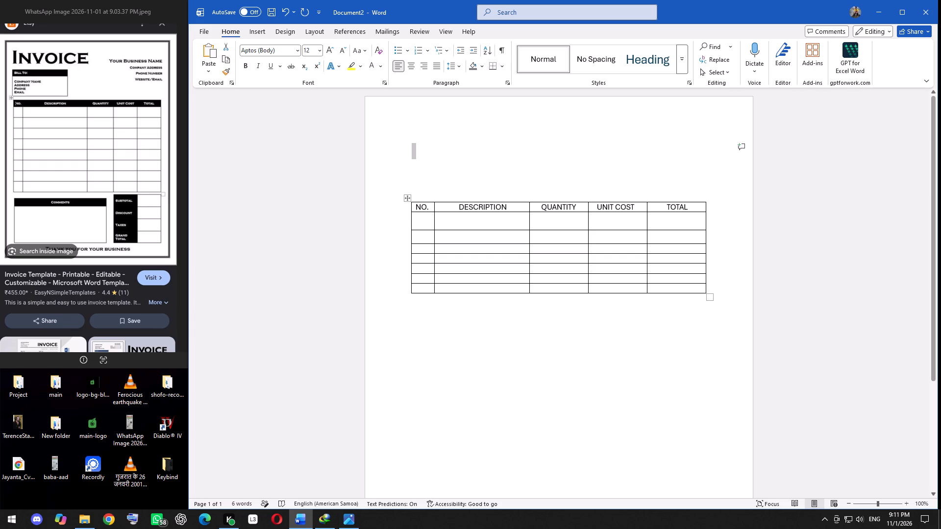
click(448, 244)
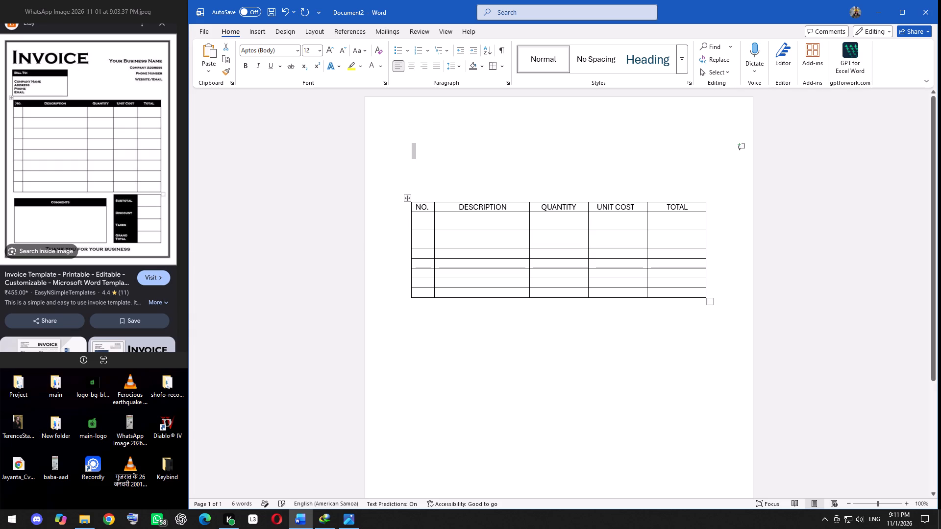
click(447, 258)
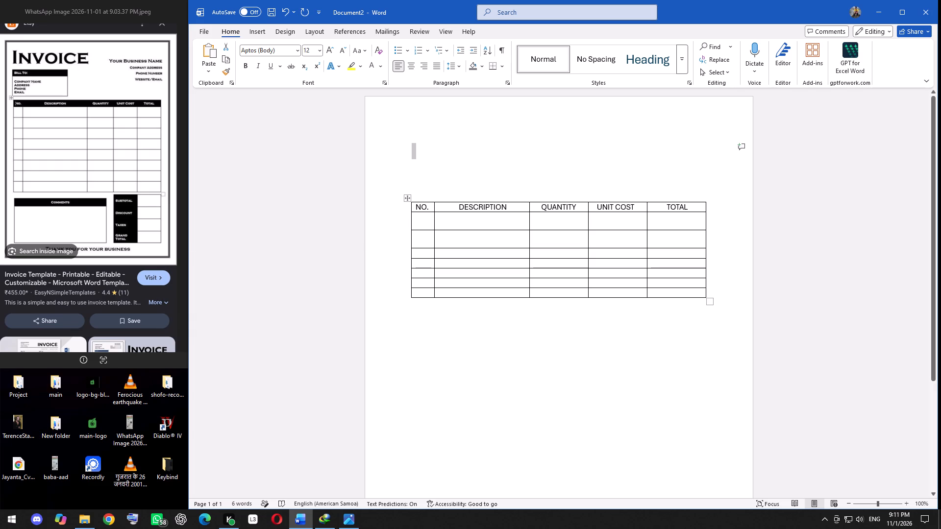
click(447, 257)
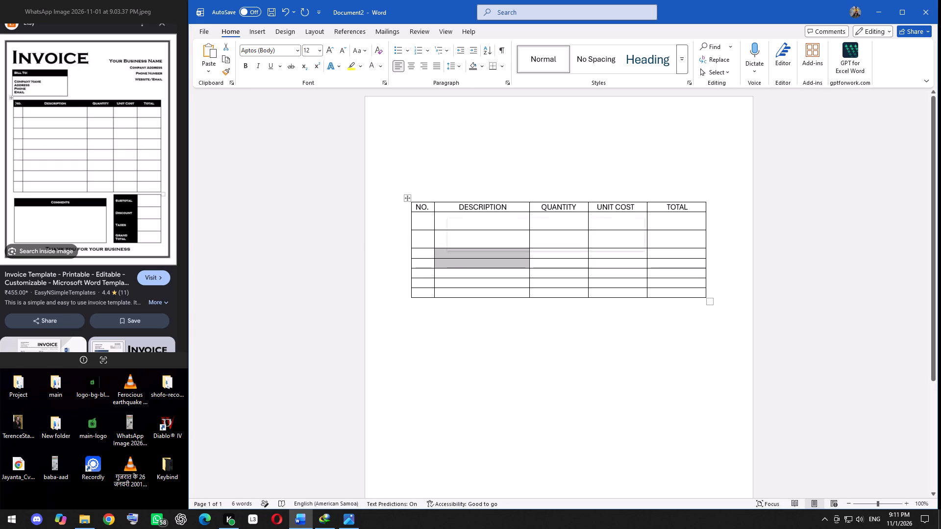
click(447, 258)
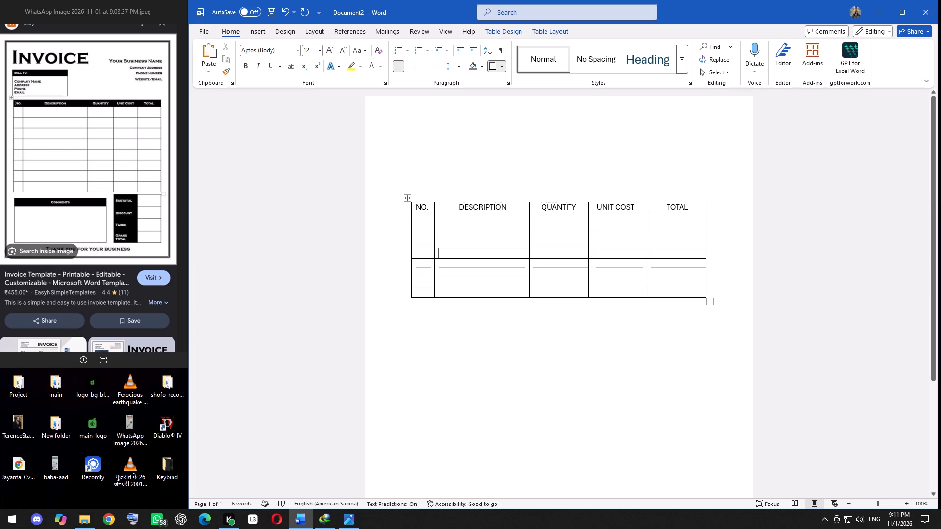
drag(445, 259, 445, 262)
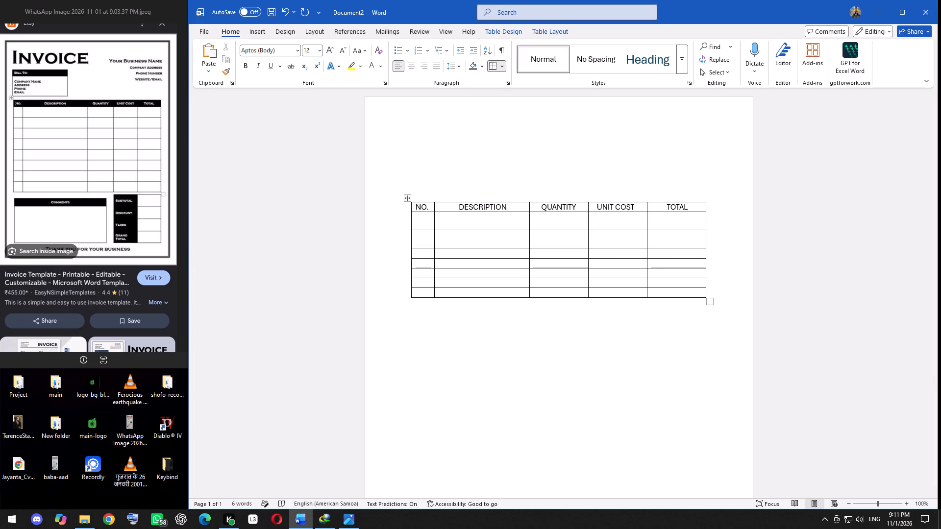
drag(445, 262, 445, 266)
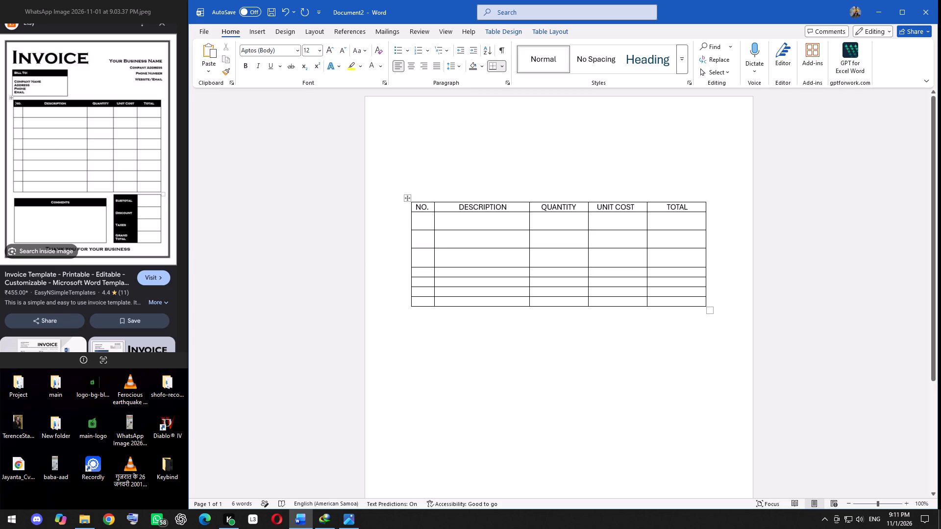
Increase the heights of the fourth through seventh blank rows in the items table to match the rows above them.
drag(447, 278, 447, 287)
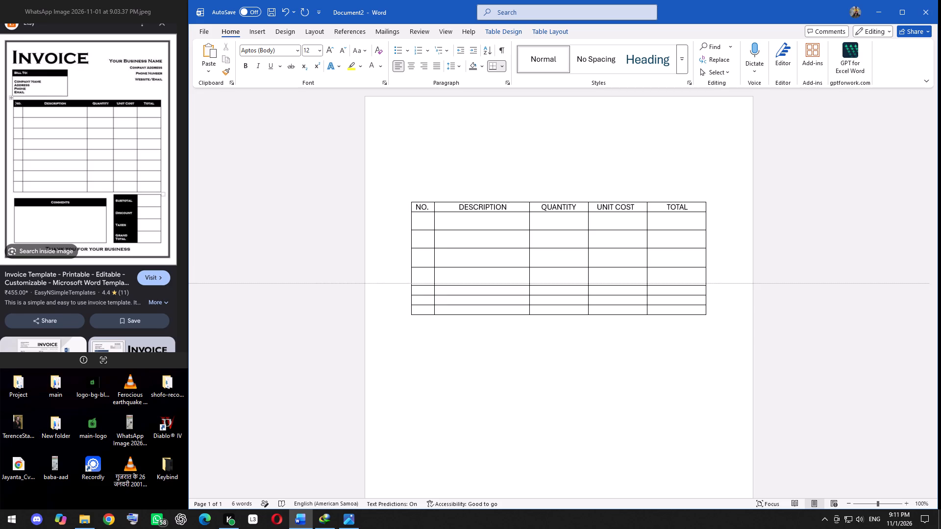
drag(447, 287, 446, 287)
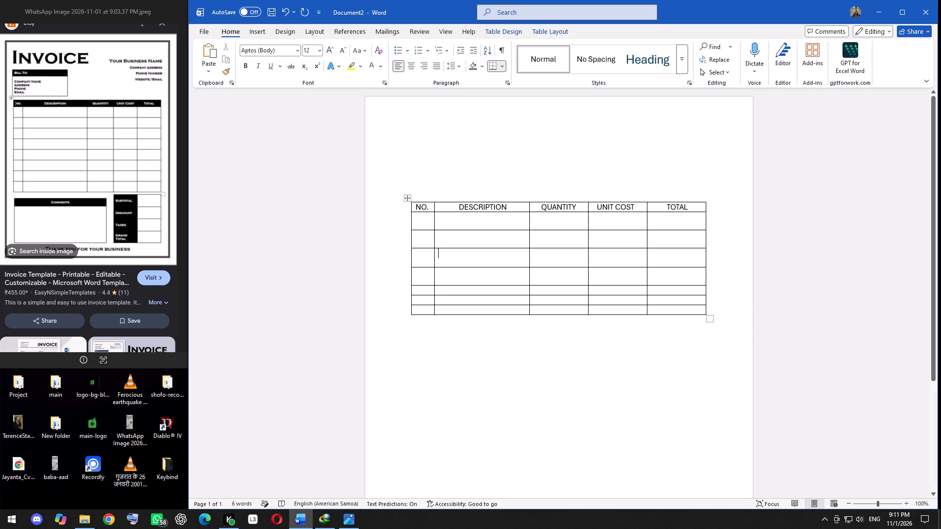
click(449, 294)
click(449, 292)
drag(446, 296, 446, 299)
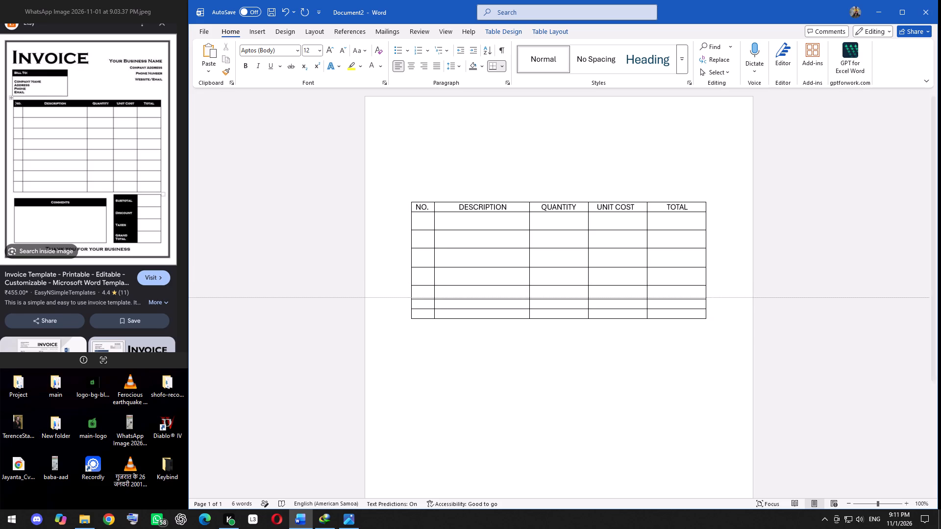
drag(446, 299, 446, 305)
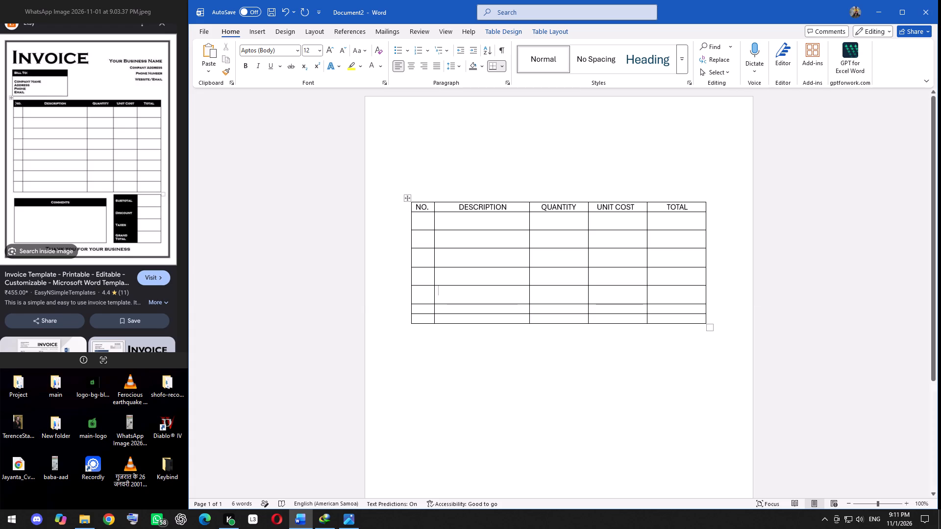
drag(446, 314, 446, 323)
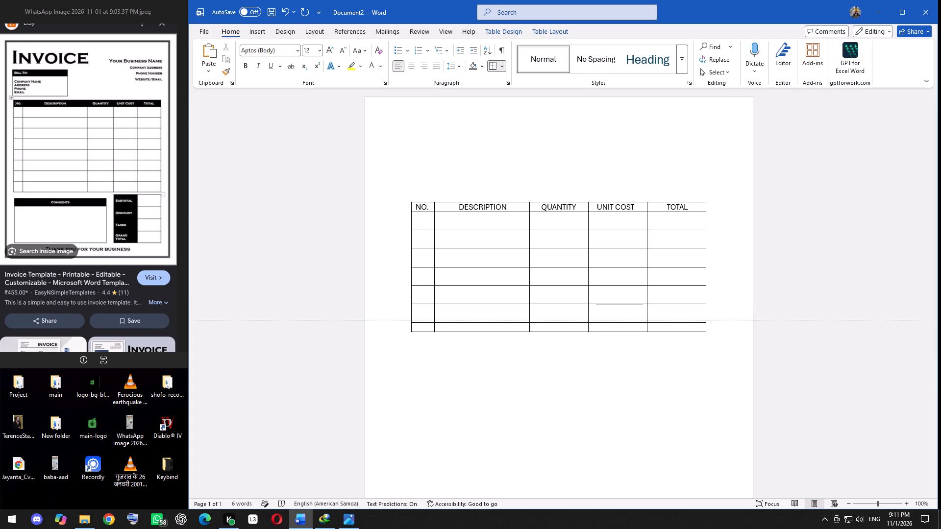
drag(446, 323, 445, 322)
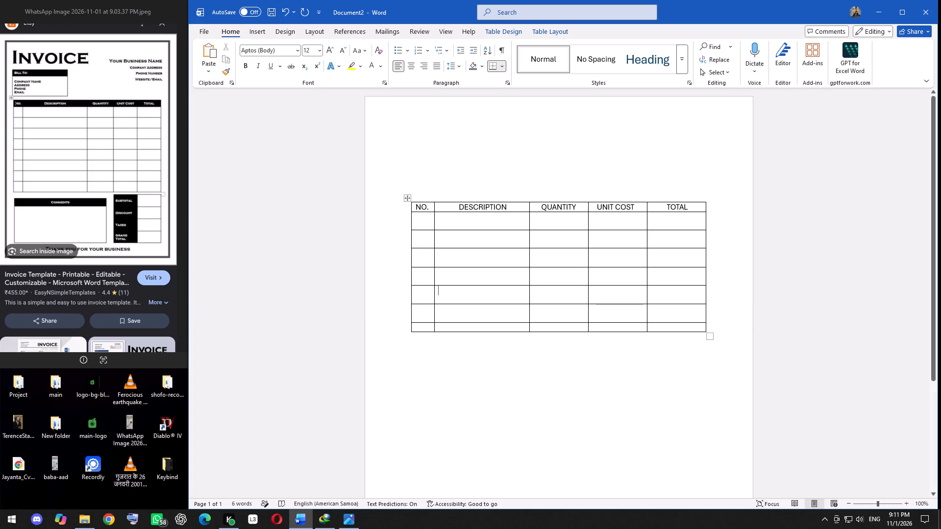
drag(446, 331, 446, 339)
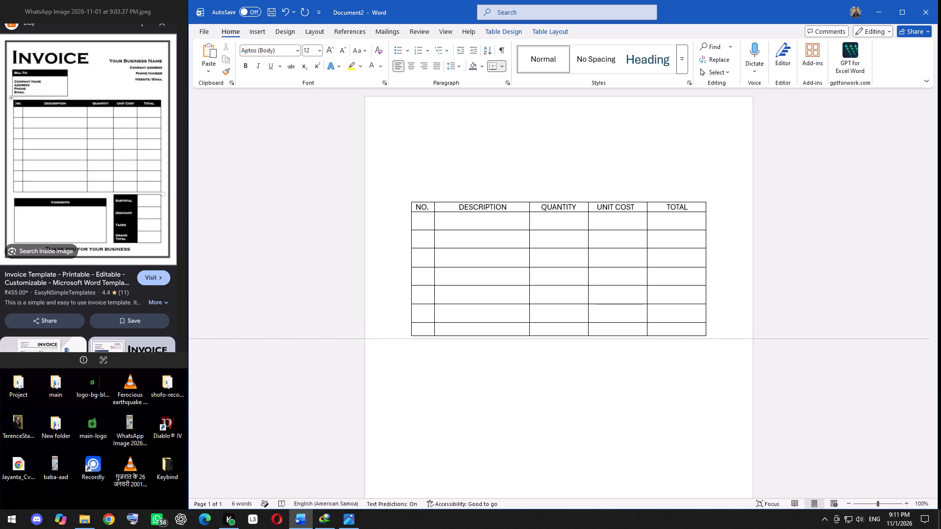
drag(446, 339, 446, 339)
click(447, 361)
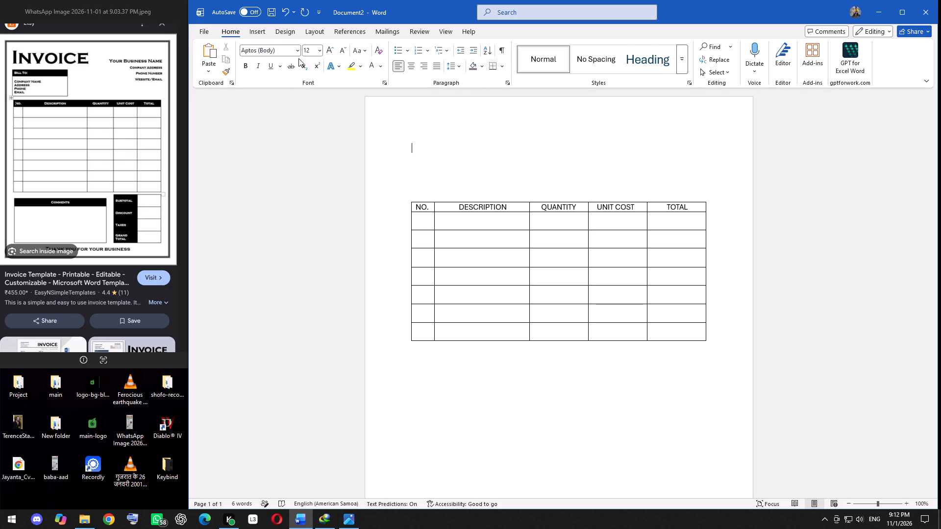
Insert a table with 1 column and 2 rows at the top of the page, above the items table.
click(251, 33)
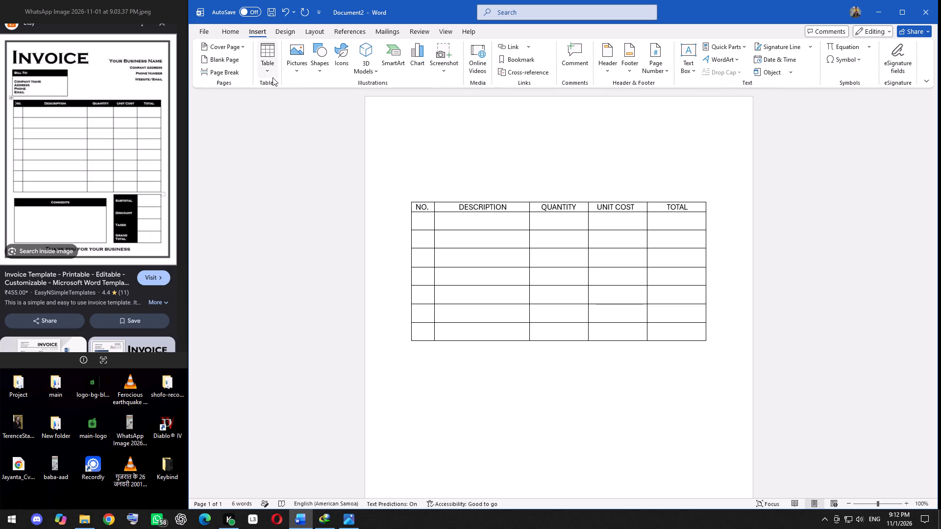
click(269, 77)
click(299, 187)
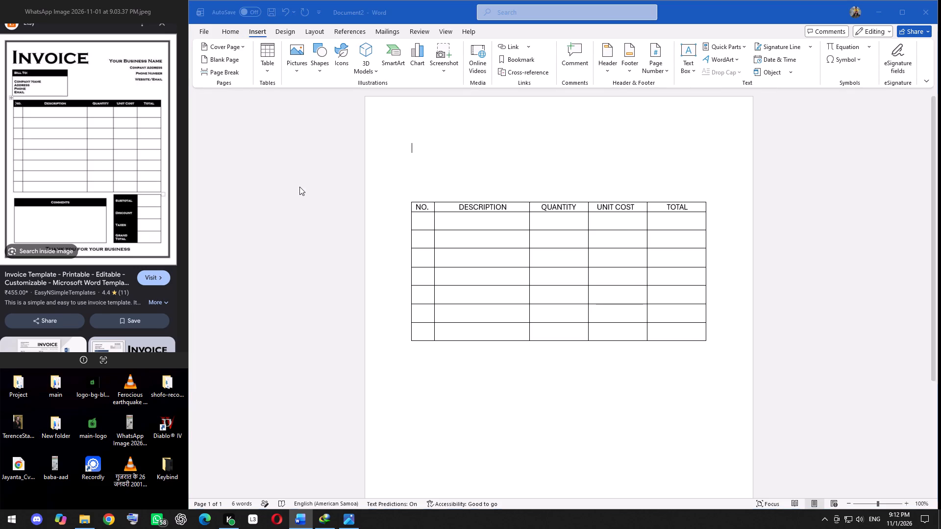
click(592, 216)
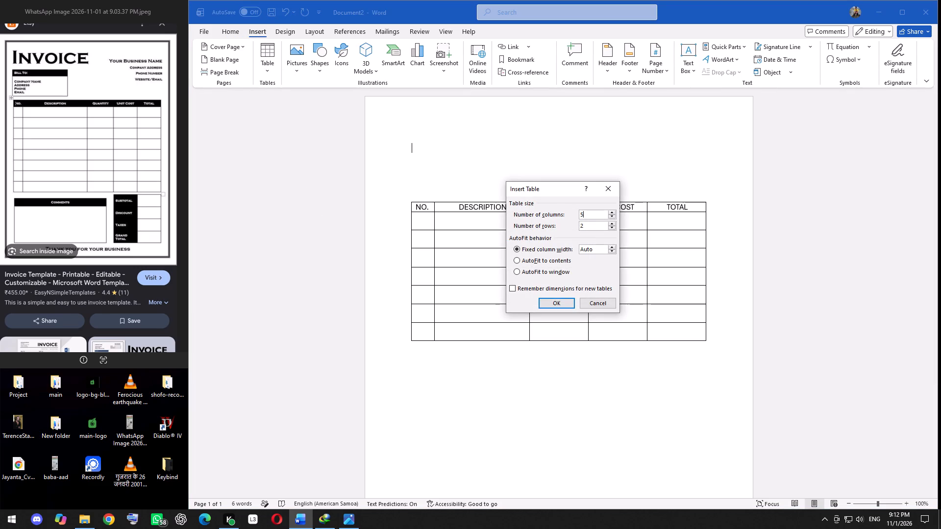
key(BackSpace)
key(1)
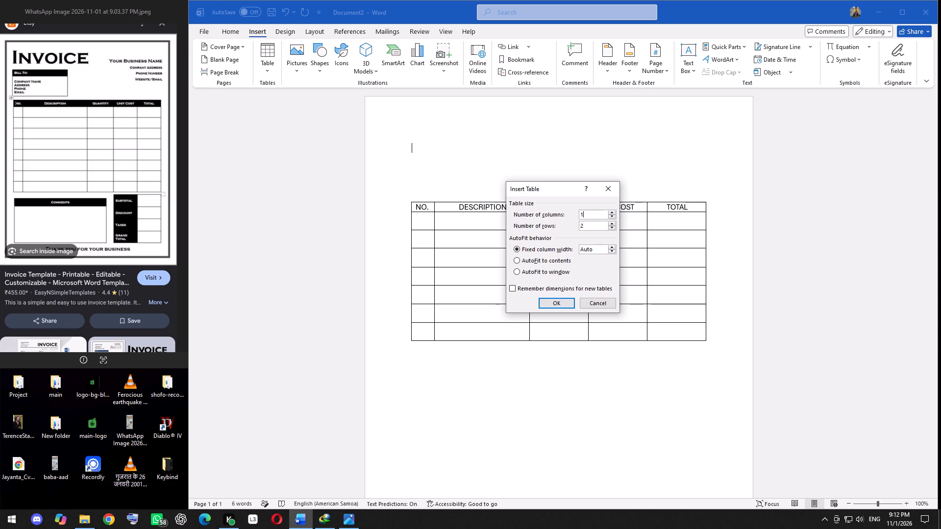
click(588, 225)
key(BackSpace)
key(2)
click(544, 306)
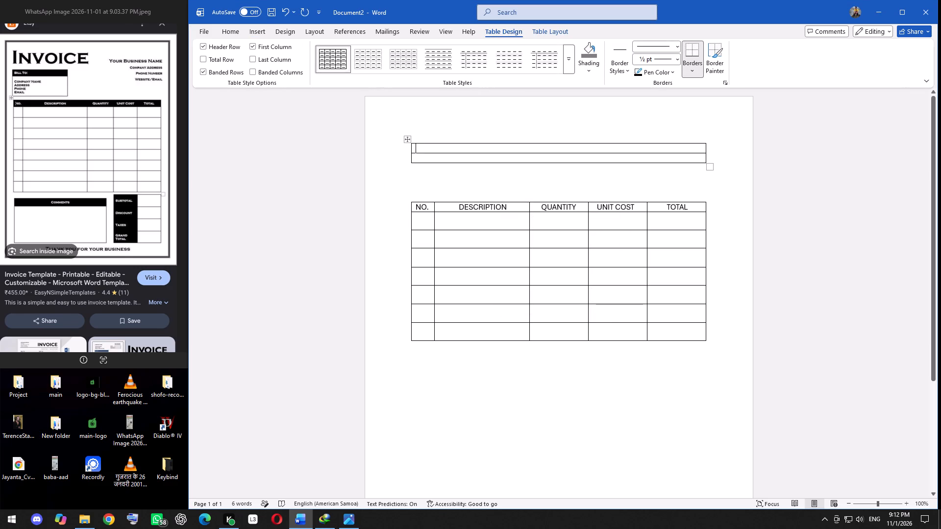
Resize the new two-row table to about a third of the items table's width, extending its height to just above the items table.
drag(709, 165, 644, 168)
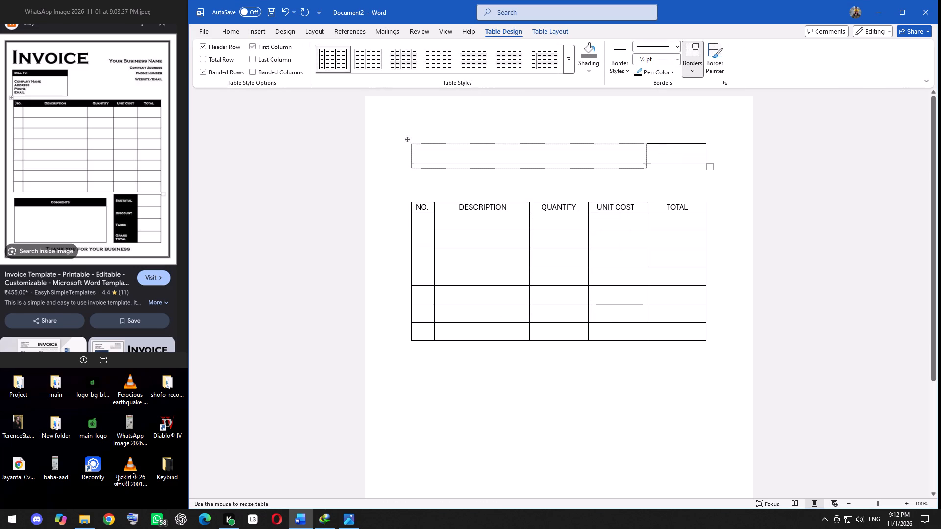
drag(644, 168, 497, 181)
drag(497, 181, 502, 191)
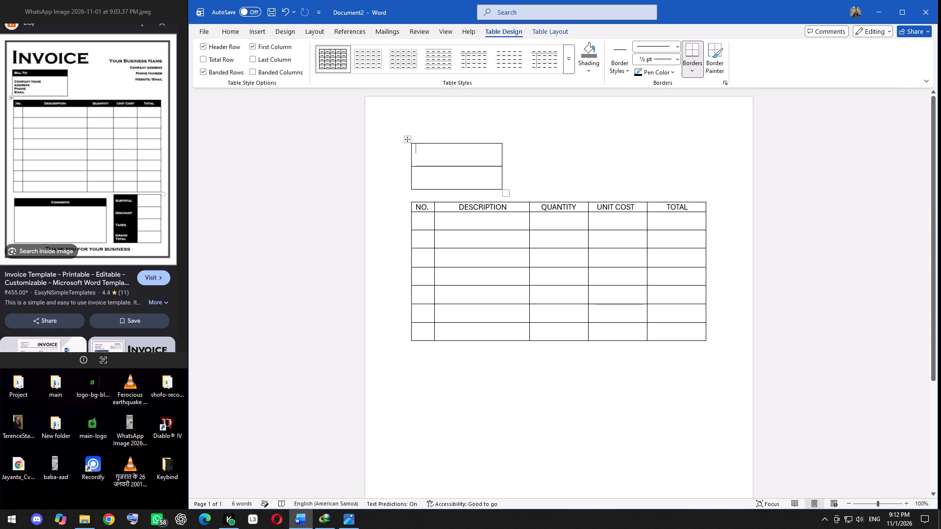
Reduce the height of the top row in the small two-row table to a single text line.
click(470, 163)
drag(470, 167, 470, 157)
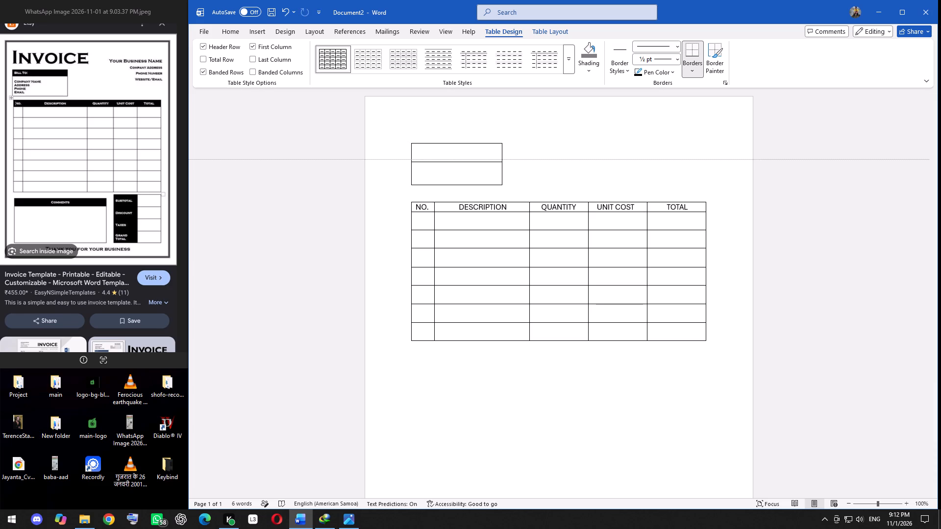
drag(470, 157, 470, 153)
click(556, 152)
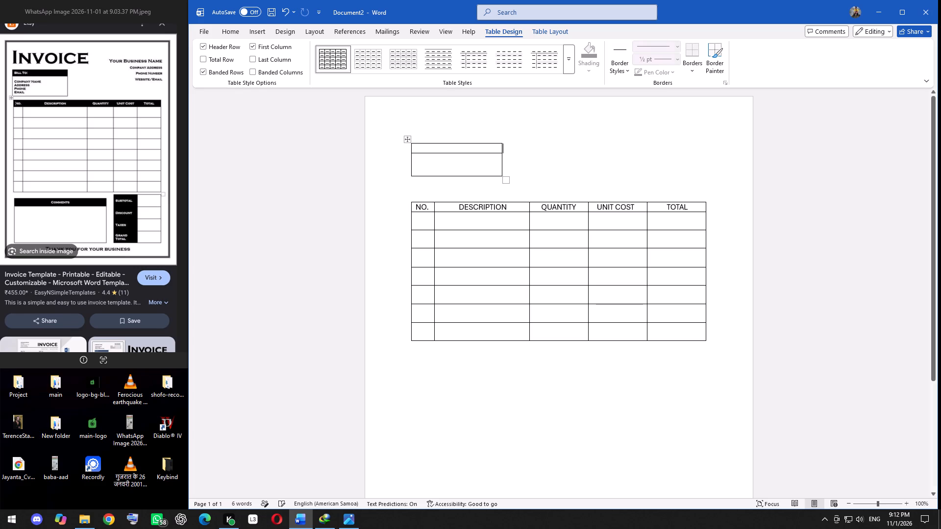
Enter "BILL TO :" in the top row of the small two-row table.
click(425, 148)
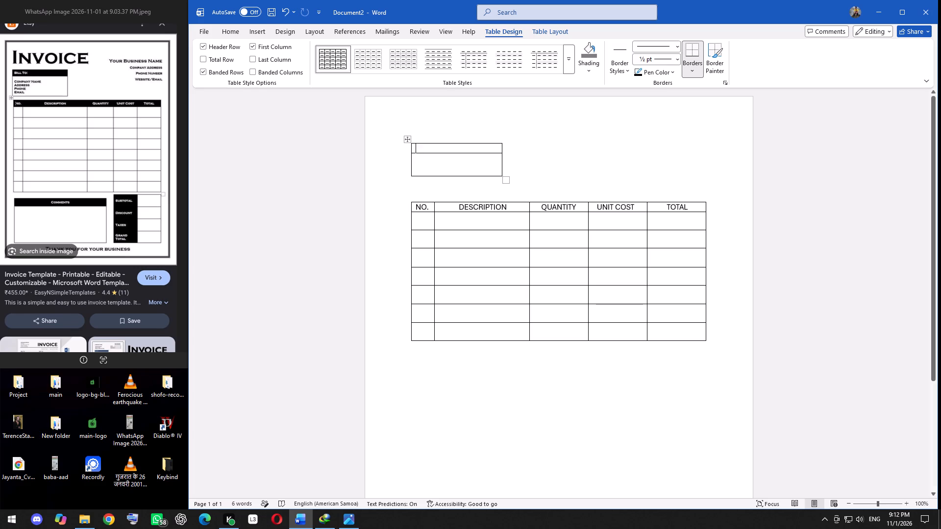
key(b)
text(ILL)
key(space)
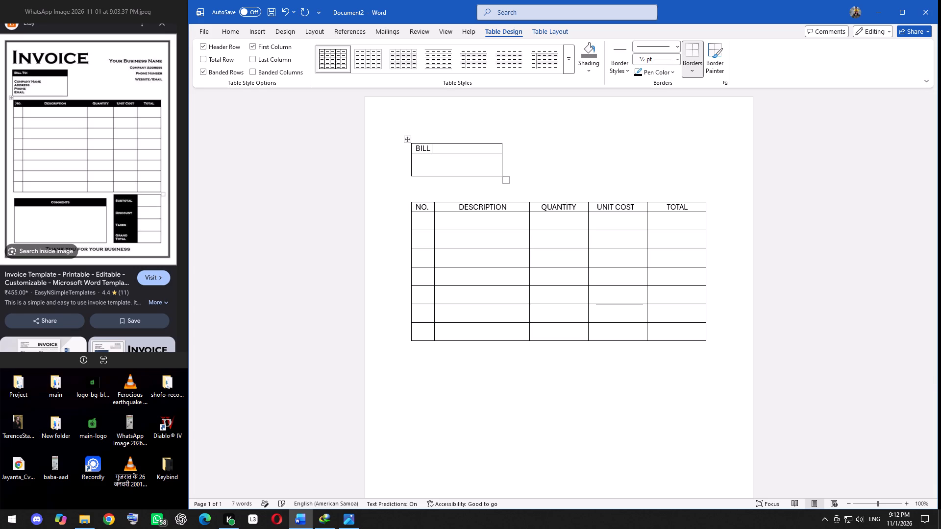
text(TO)
key(space)
key(semicolon)
key(BackSpace)
key(shift+colon)
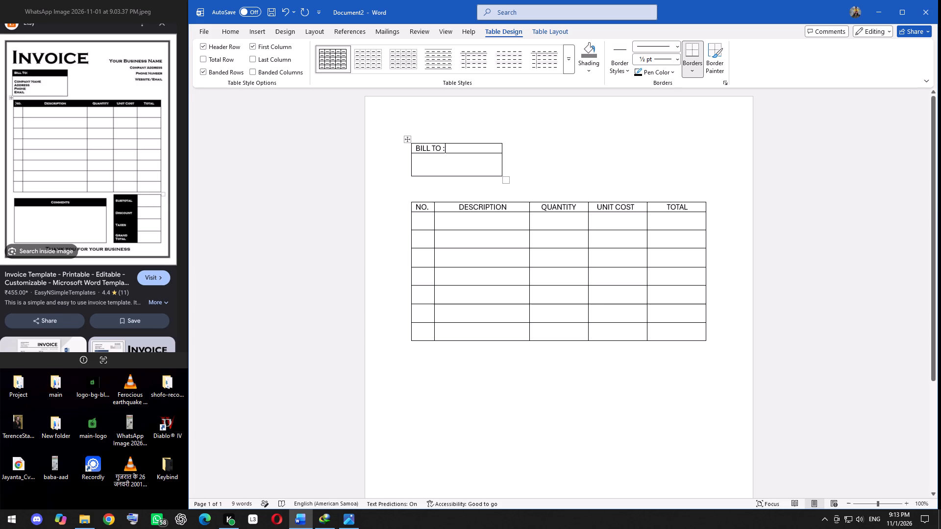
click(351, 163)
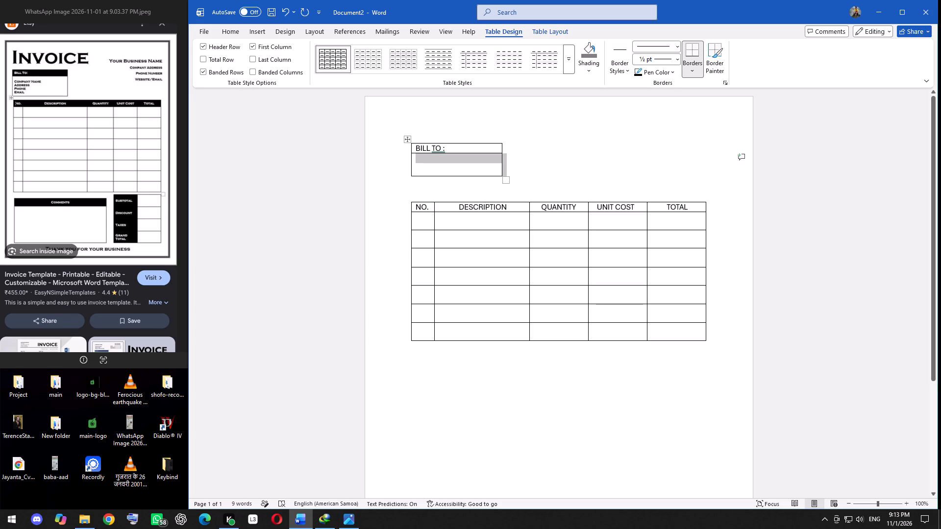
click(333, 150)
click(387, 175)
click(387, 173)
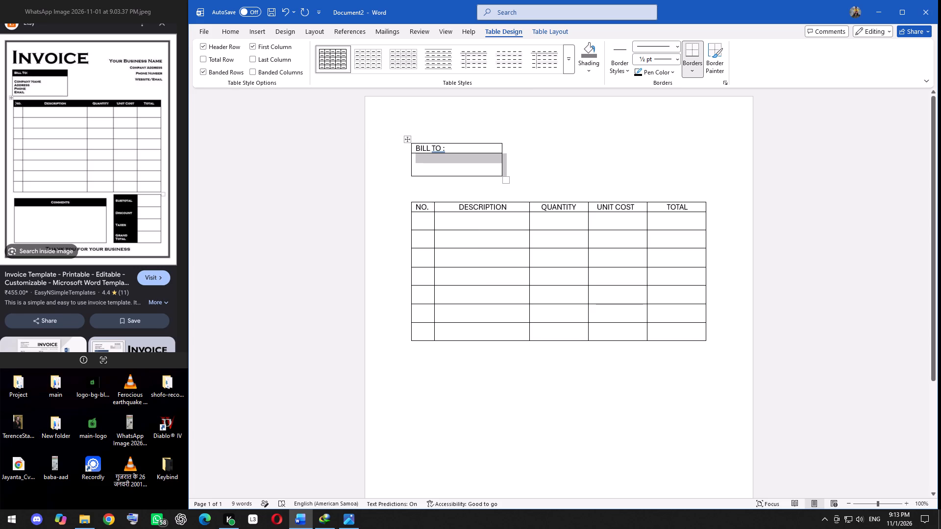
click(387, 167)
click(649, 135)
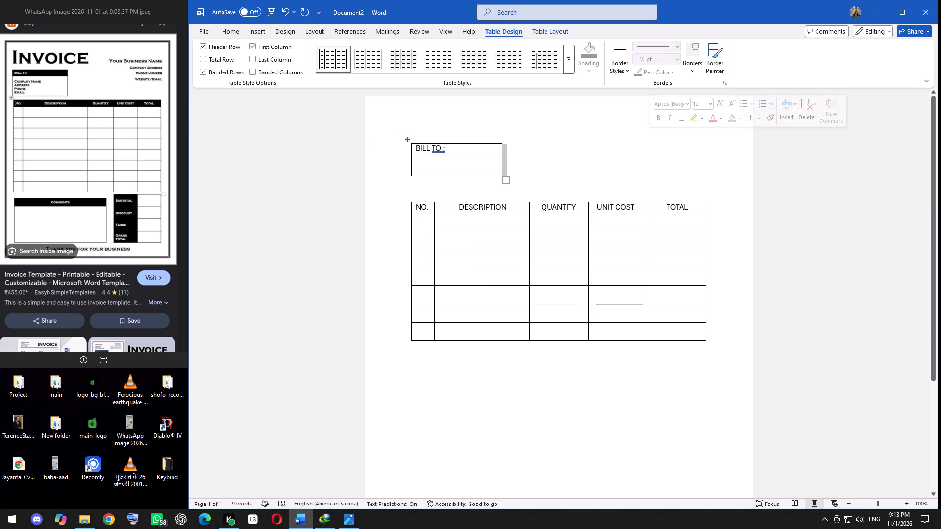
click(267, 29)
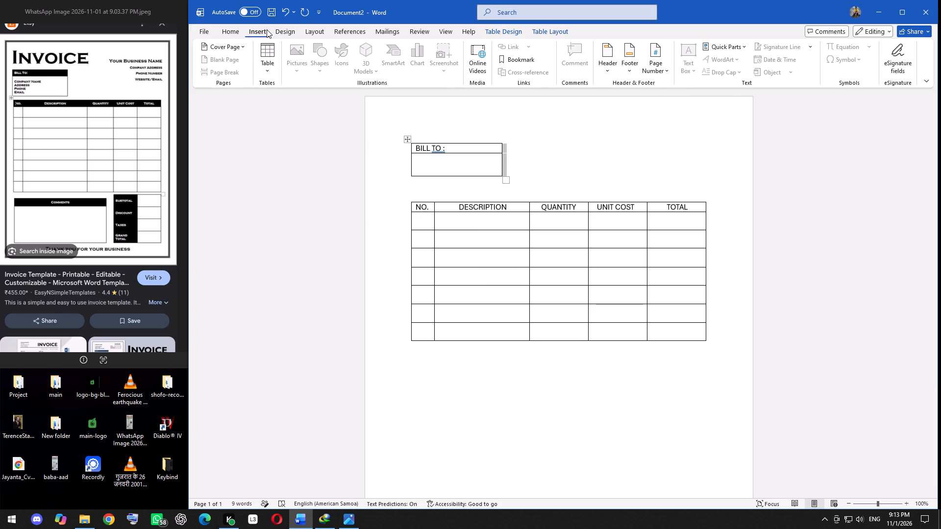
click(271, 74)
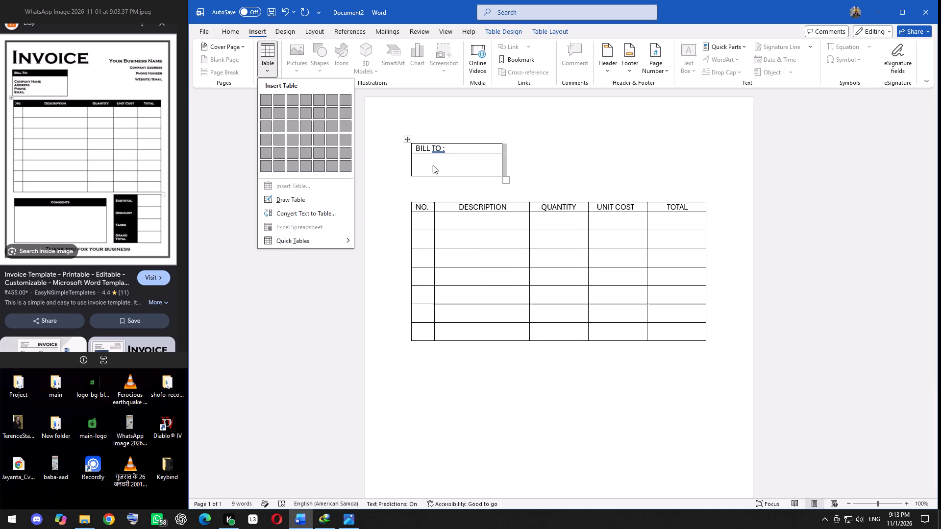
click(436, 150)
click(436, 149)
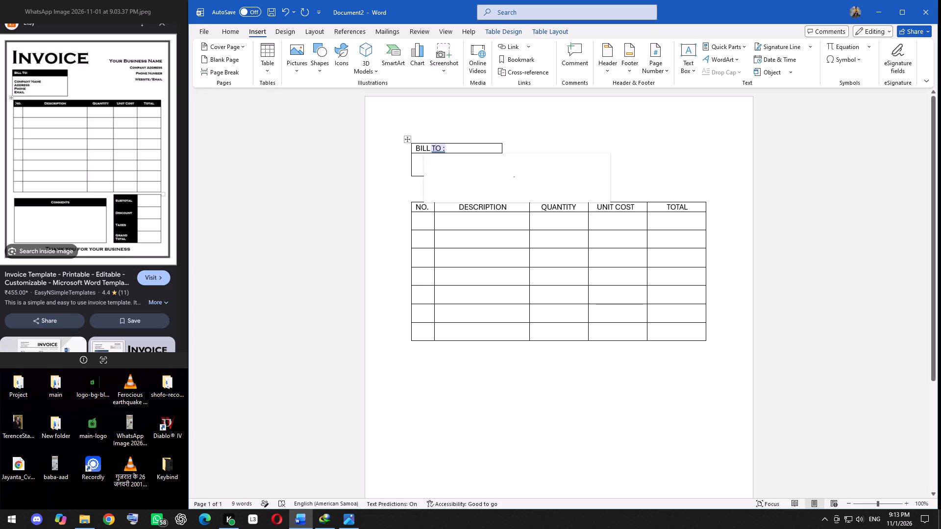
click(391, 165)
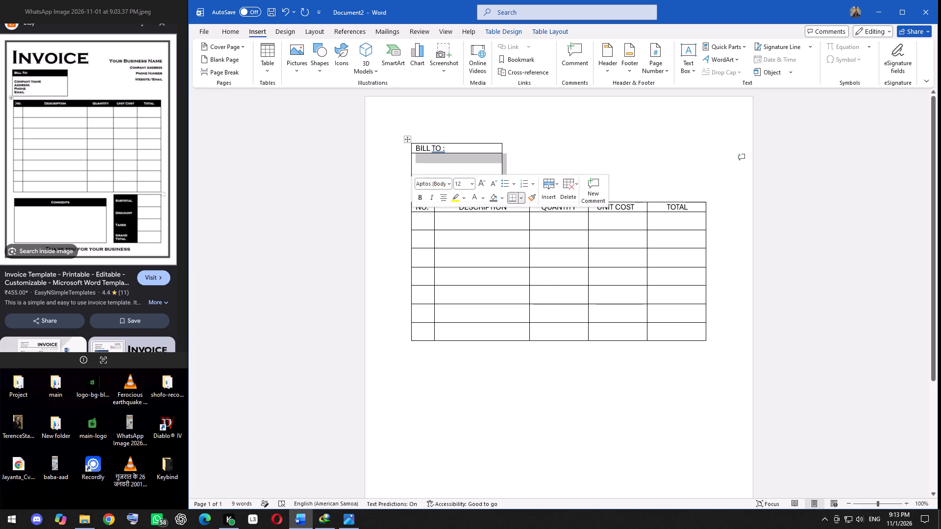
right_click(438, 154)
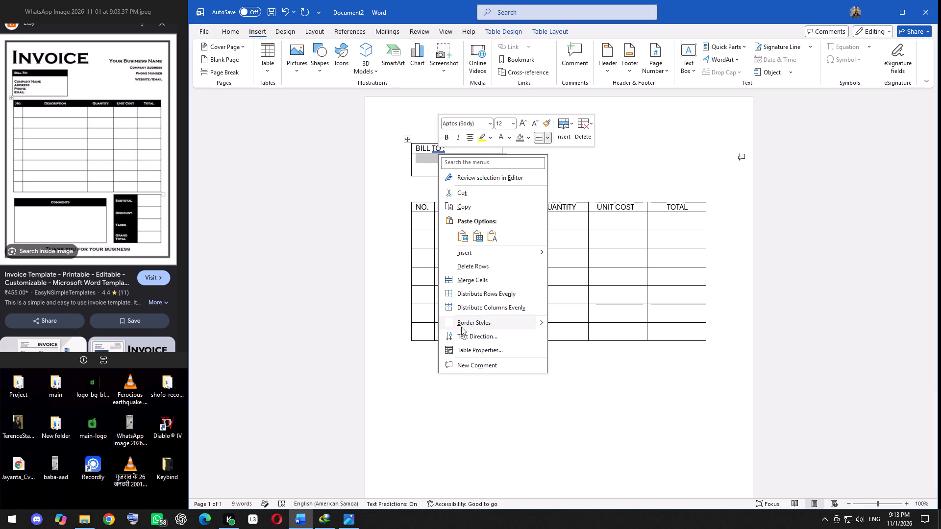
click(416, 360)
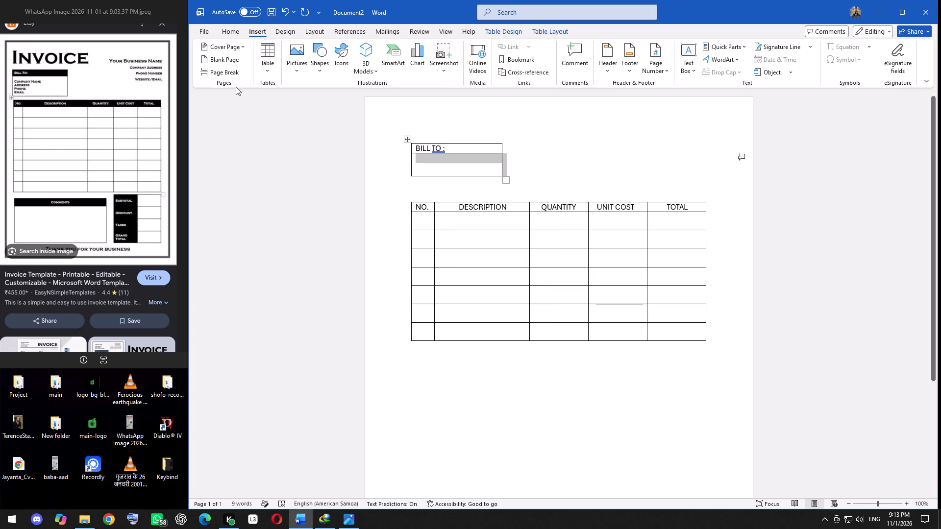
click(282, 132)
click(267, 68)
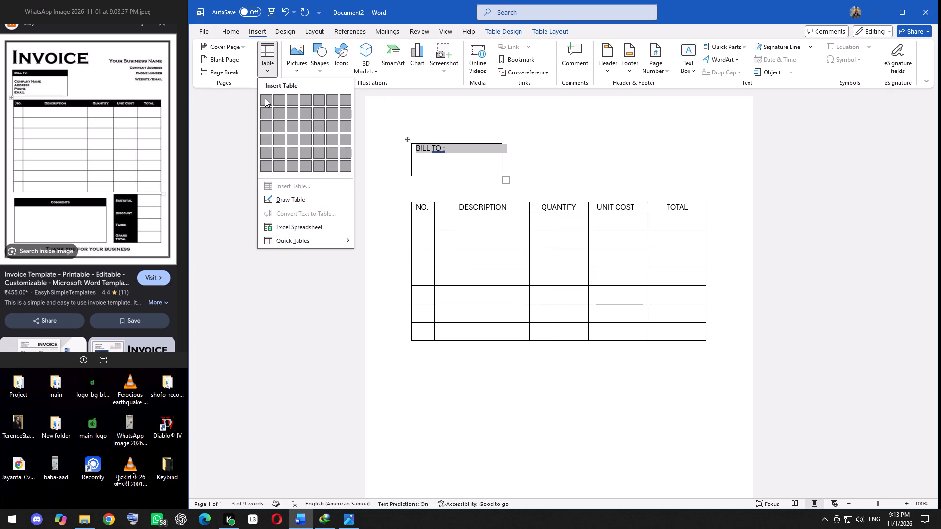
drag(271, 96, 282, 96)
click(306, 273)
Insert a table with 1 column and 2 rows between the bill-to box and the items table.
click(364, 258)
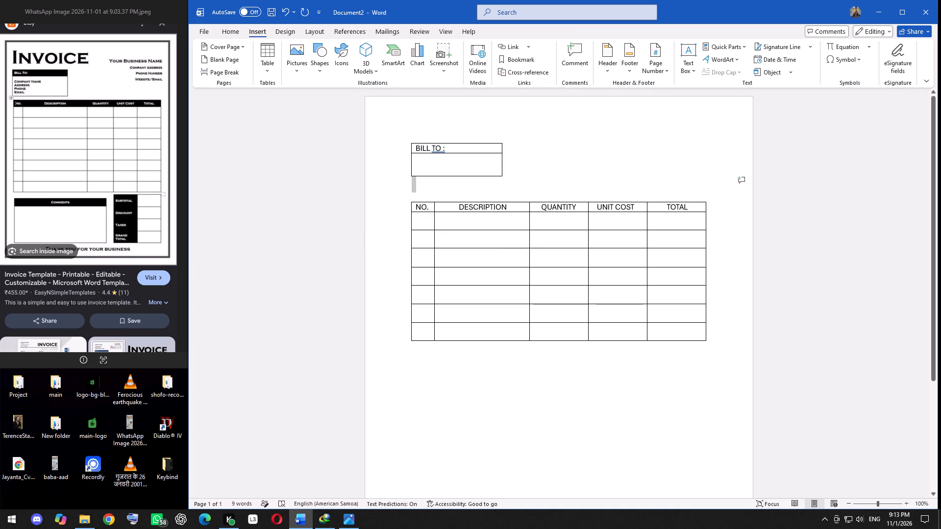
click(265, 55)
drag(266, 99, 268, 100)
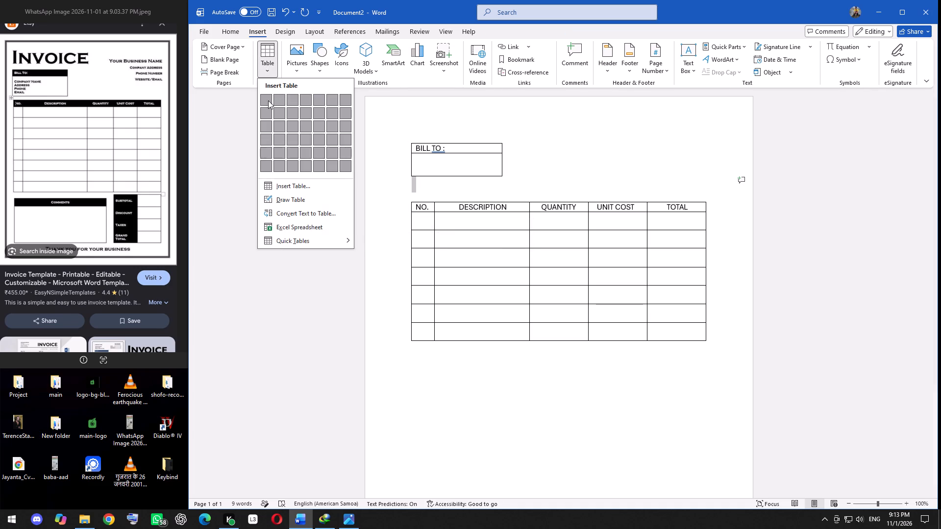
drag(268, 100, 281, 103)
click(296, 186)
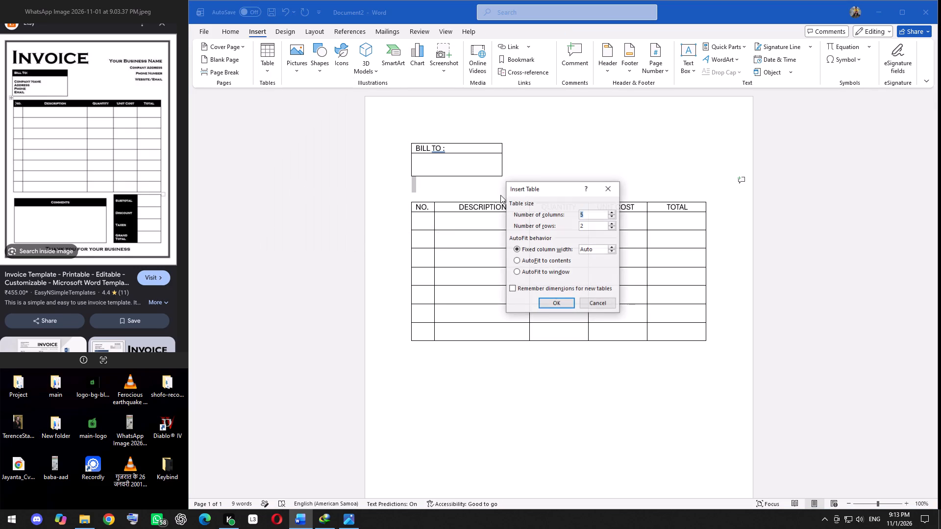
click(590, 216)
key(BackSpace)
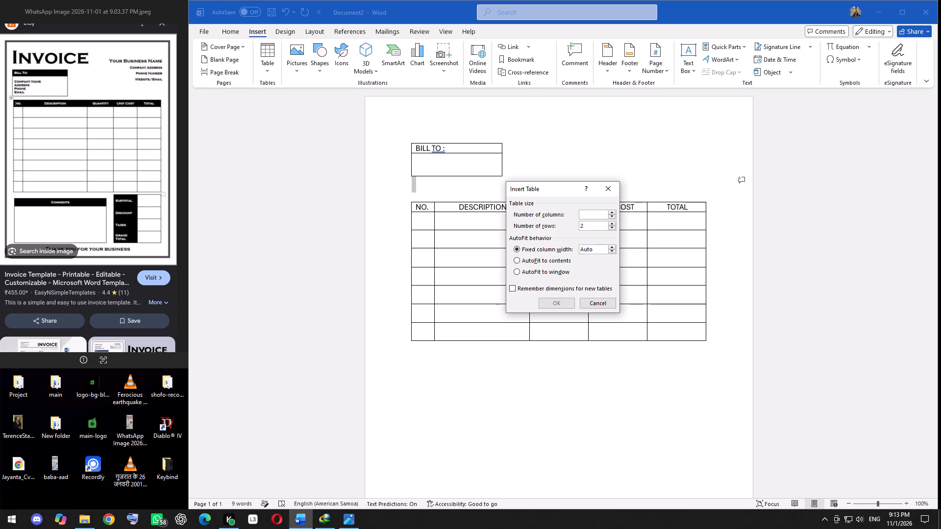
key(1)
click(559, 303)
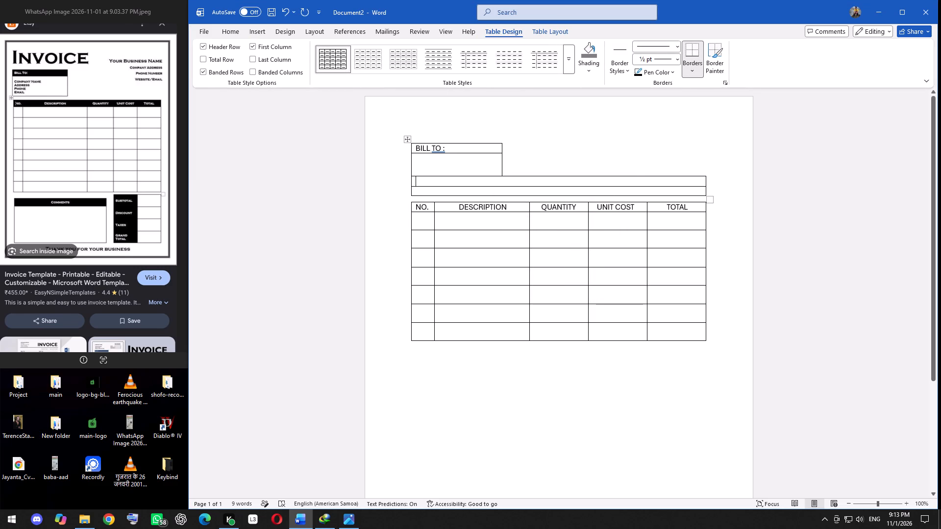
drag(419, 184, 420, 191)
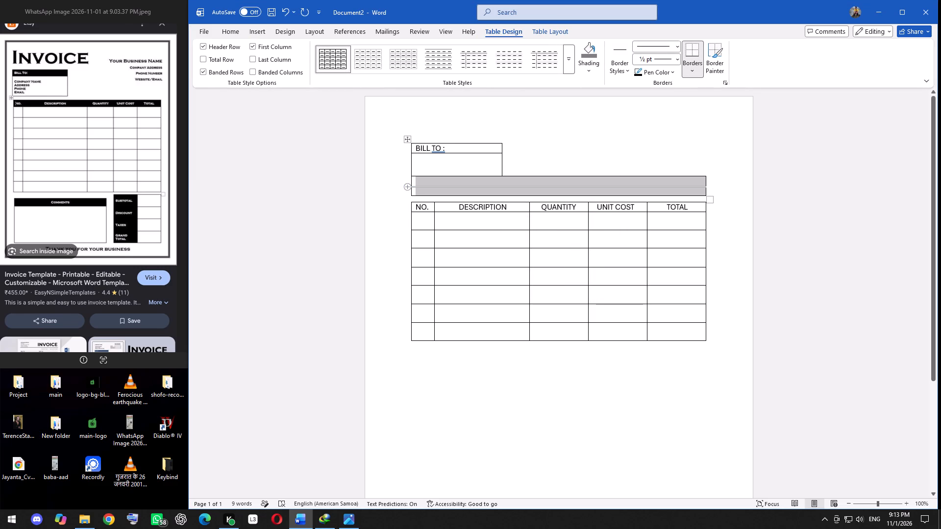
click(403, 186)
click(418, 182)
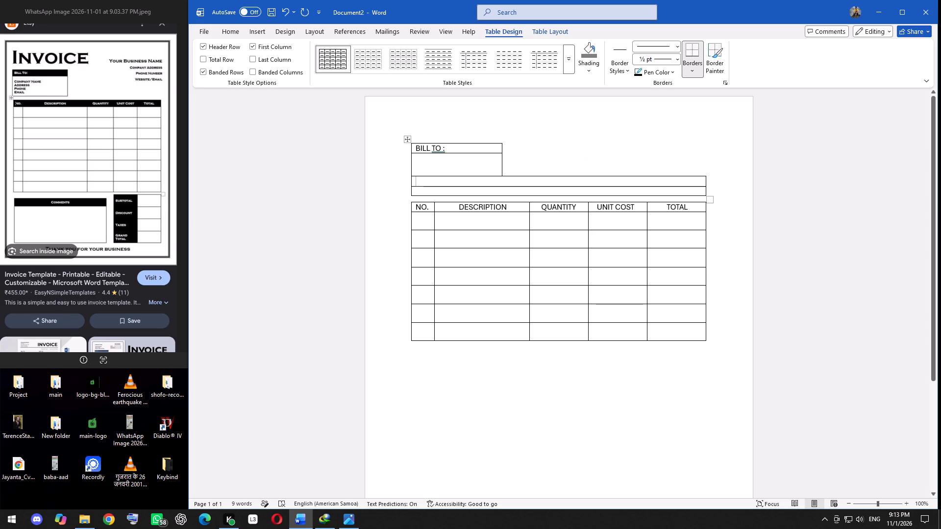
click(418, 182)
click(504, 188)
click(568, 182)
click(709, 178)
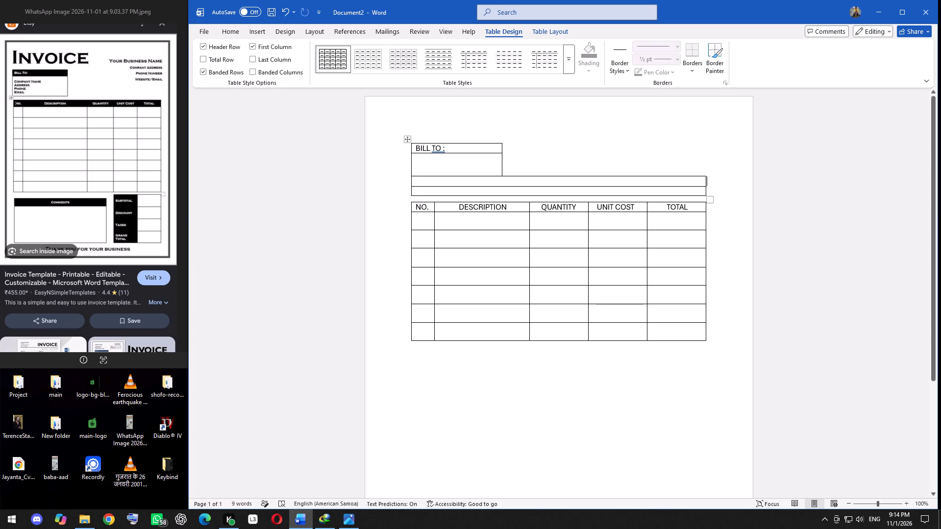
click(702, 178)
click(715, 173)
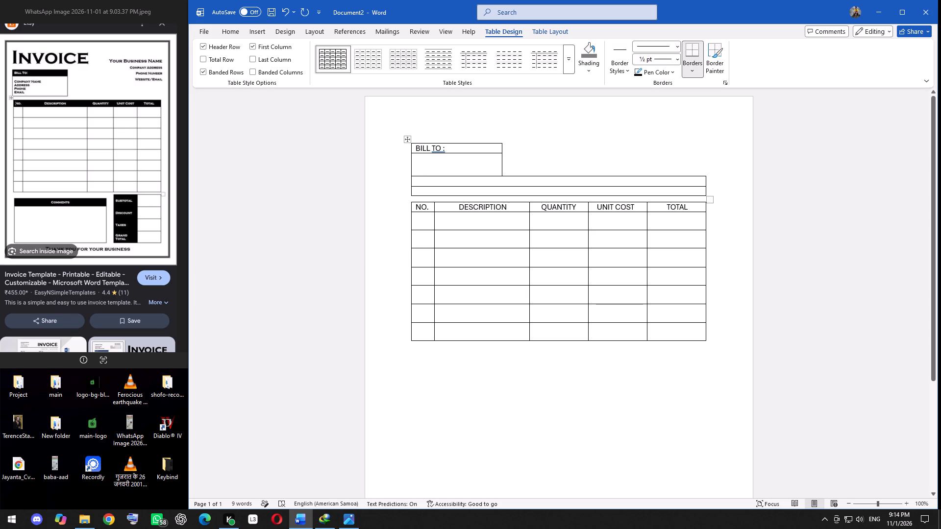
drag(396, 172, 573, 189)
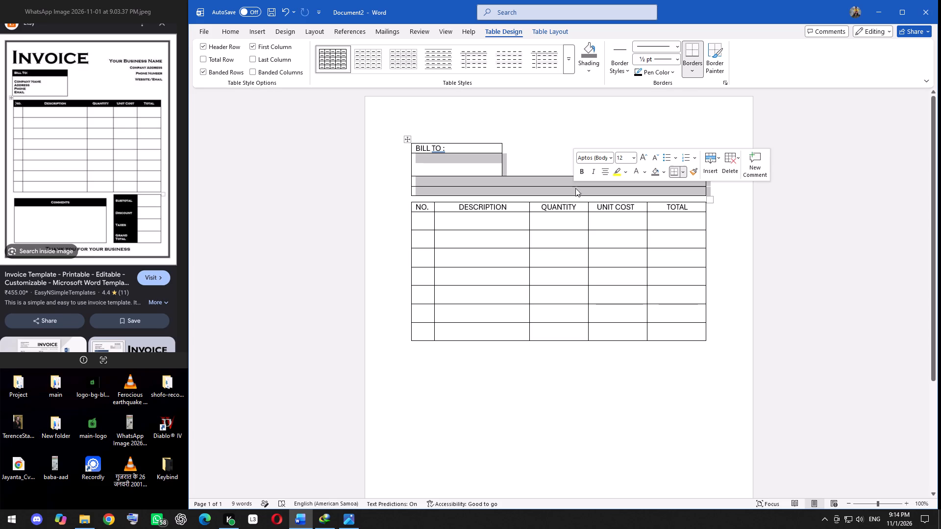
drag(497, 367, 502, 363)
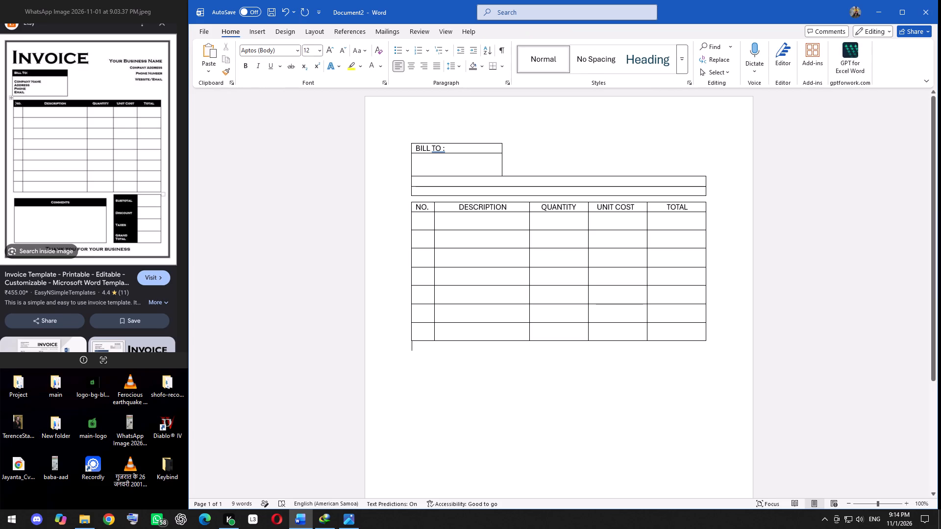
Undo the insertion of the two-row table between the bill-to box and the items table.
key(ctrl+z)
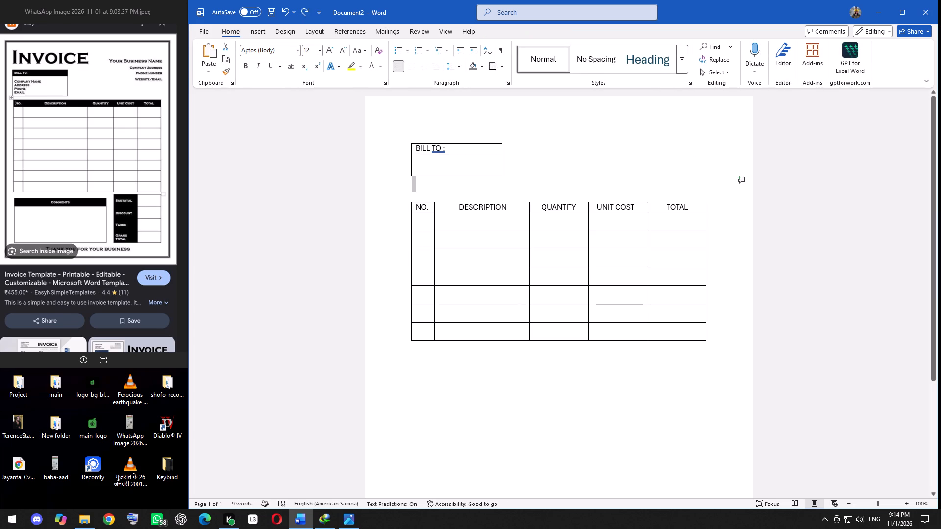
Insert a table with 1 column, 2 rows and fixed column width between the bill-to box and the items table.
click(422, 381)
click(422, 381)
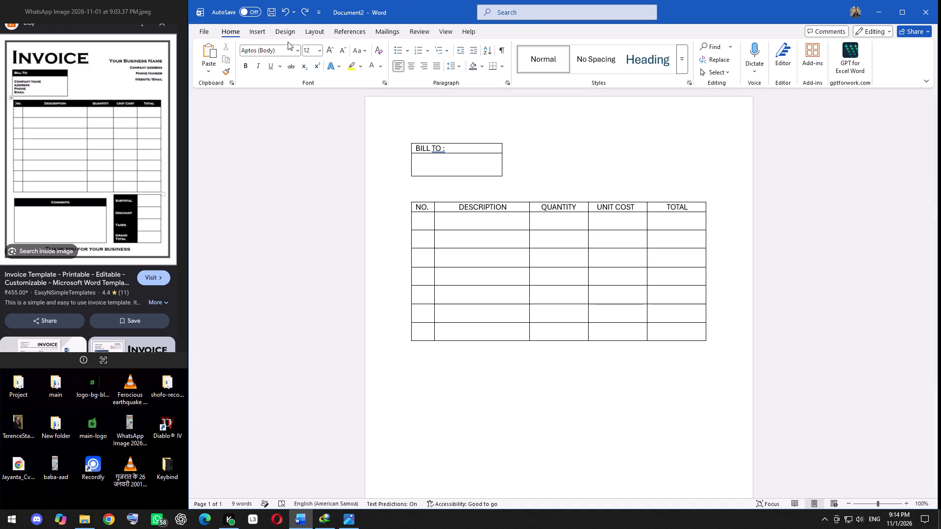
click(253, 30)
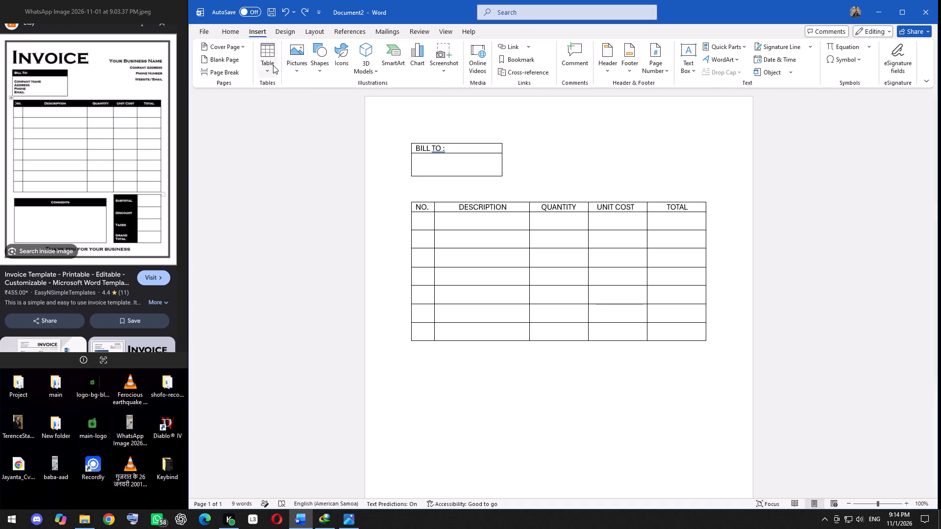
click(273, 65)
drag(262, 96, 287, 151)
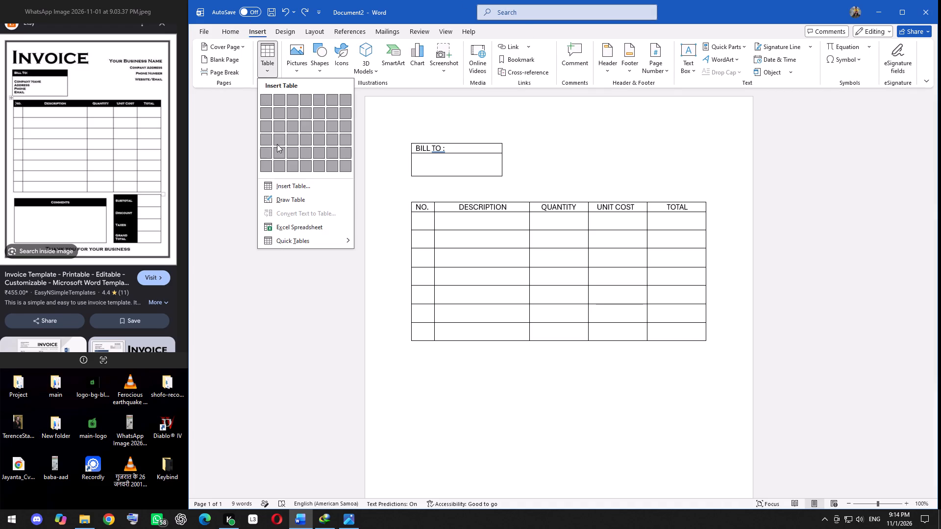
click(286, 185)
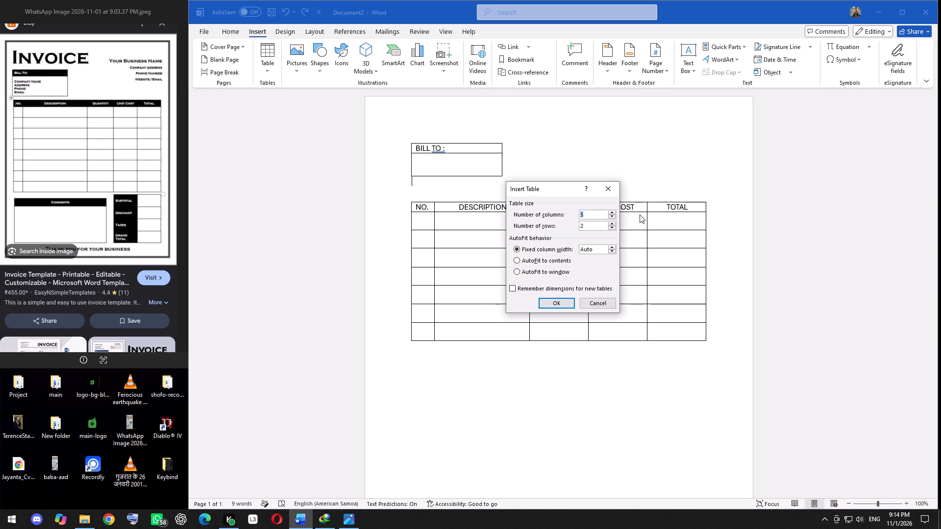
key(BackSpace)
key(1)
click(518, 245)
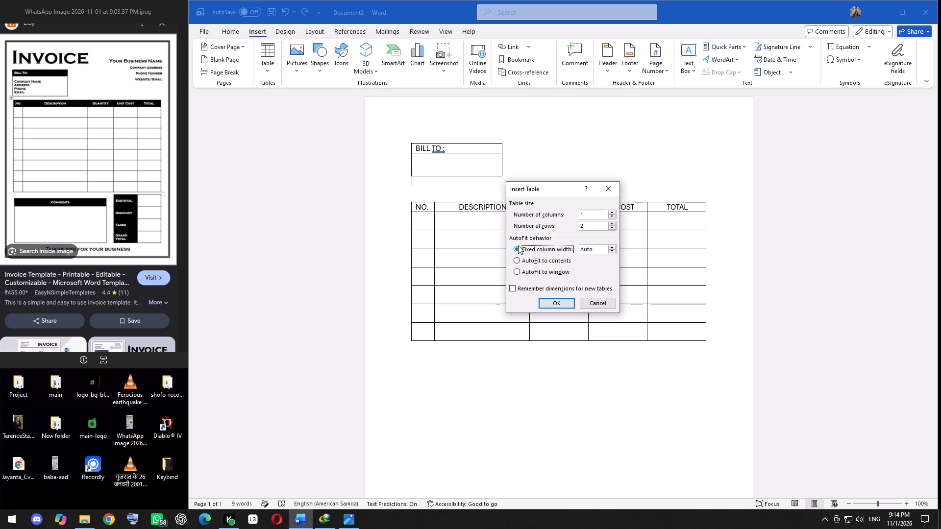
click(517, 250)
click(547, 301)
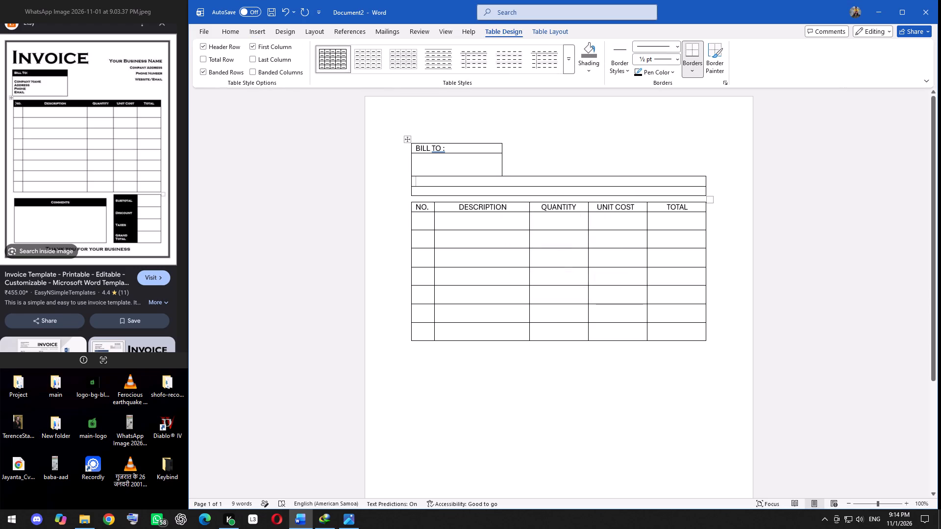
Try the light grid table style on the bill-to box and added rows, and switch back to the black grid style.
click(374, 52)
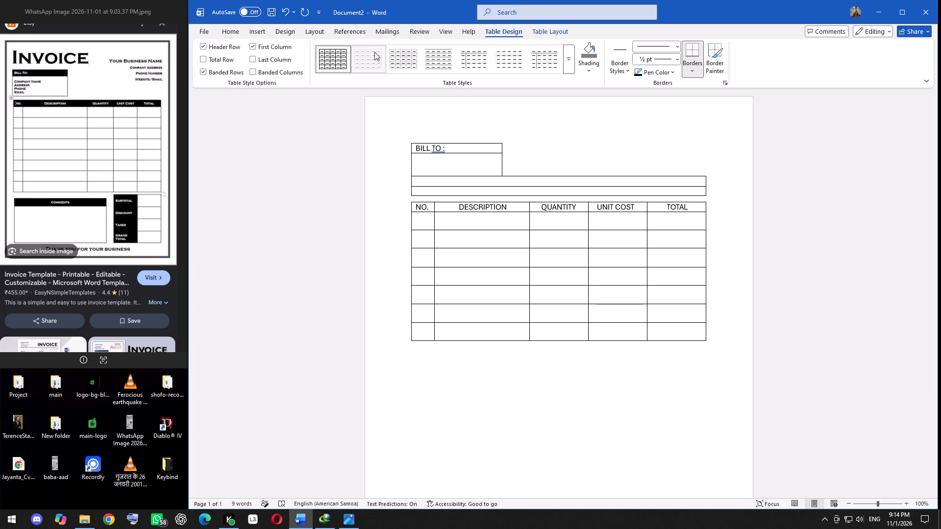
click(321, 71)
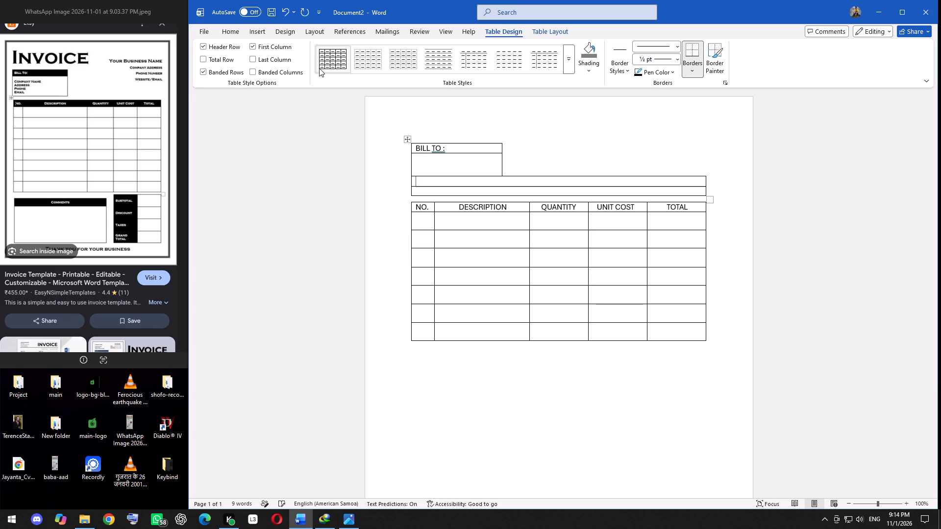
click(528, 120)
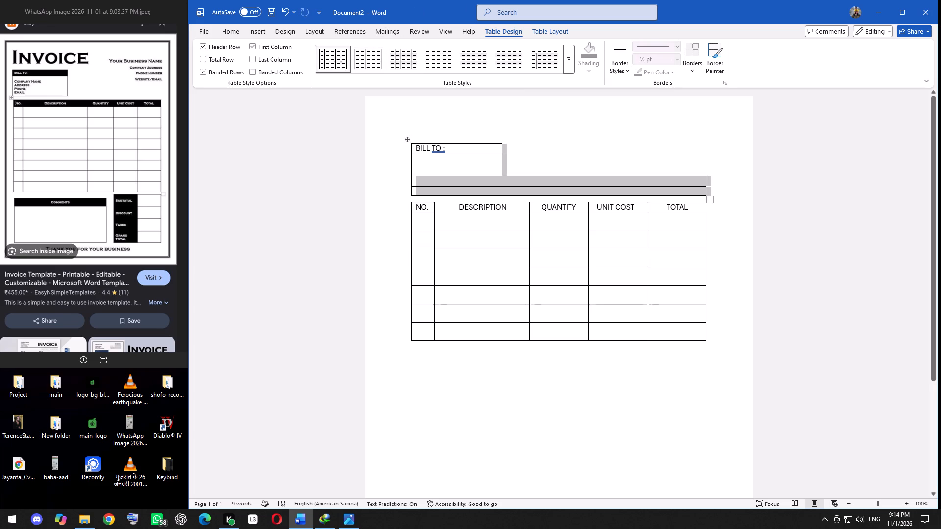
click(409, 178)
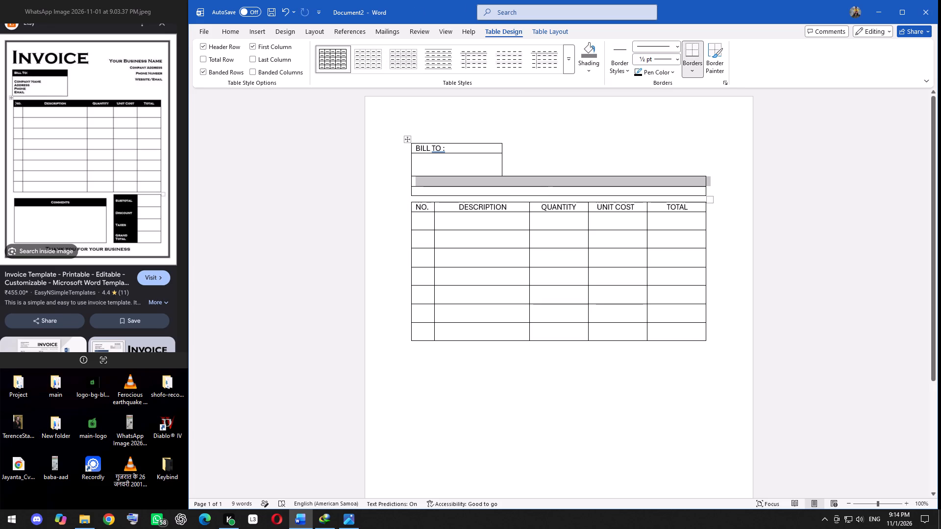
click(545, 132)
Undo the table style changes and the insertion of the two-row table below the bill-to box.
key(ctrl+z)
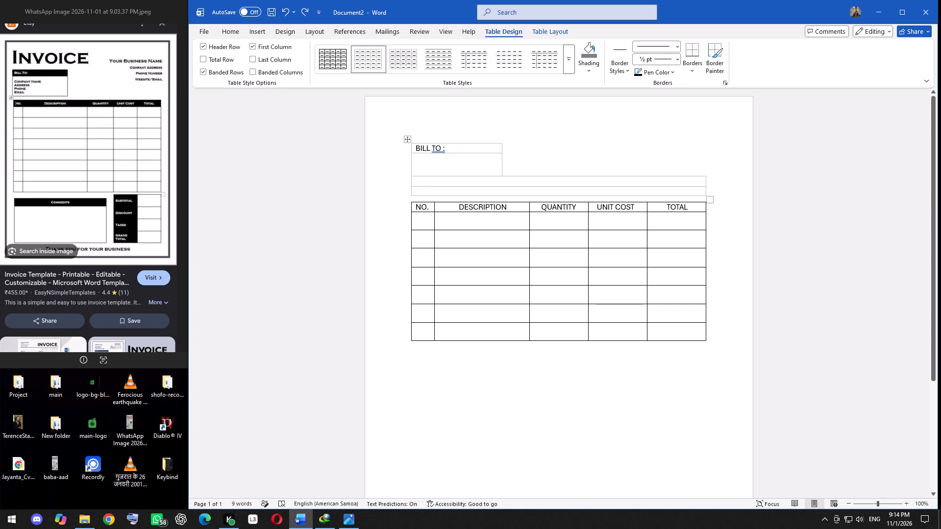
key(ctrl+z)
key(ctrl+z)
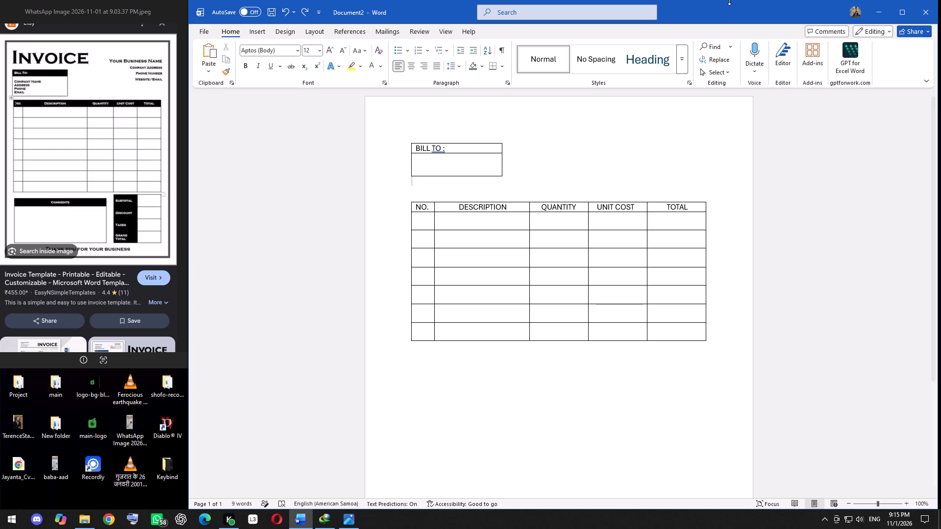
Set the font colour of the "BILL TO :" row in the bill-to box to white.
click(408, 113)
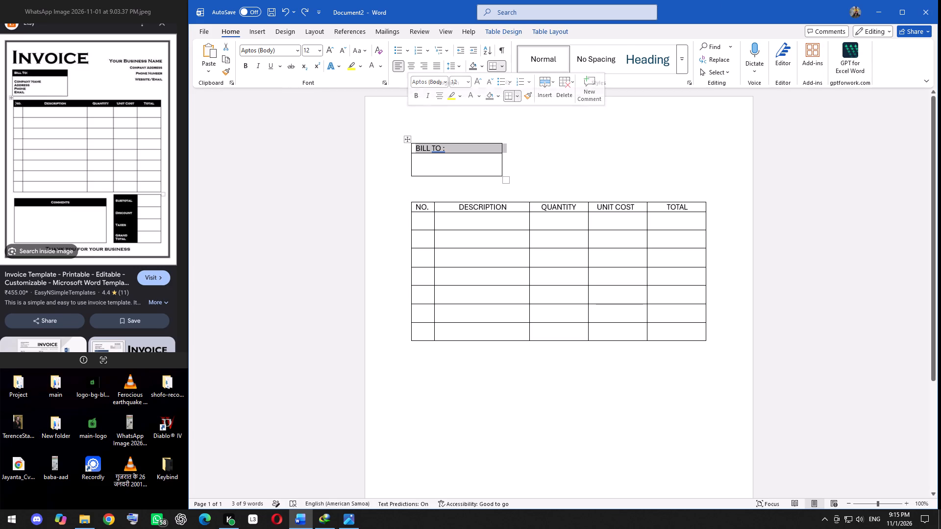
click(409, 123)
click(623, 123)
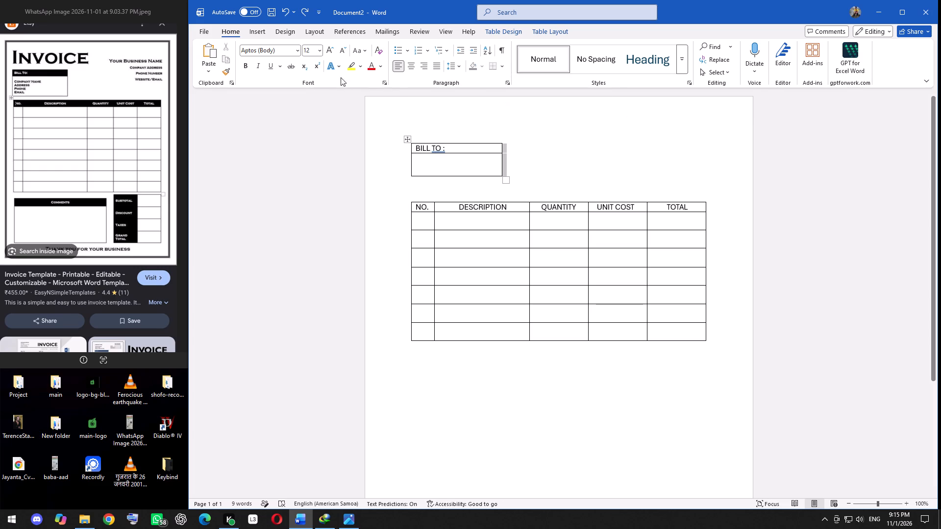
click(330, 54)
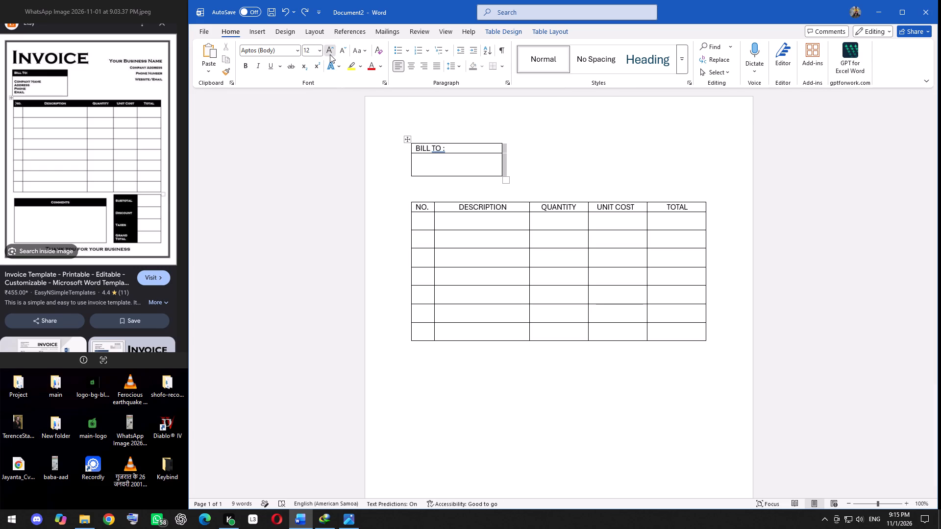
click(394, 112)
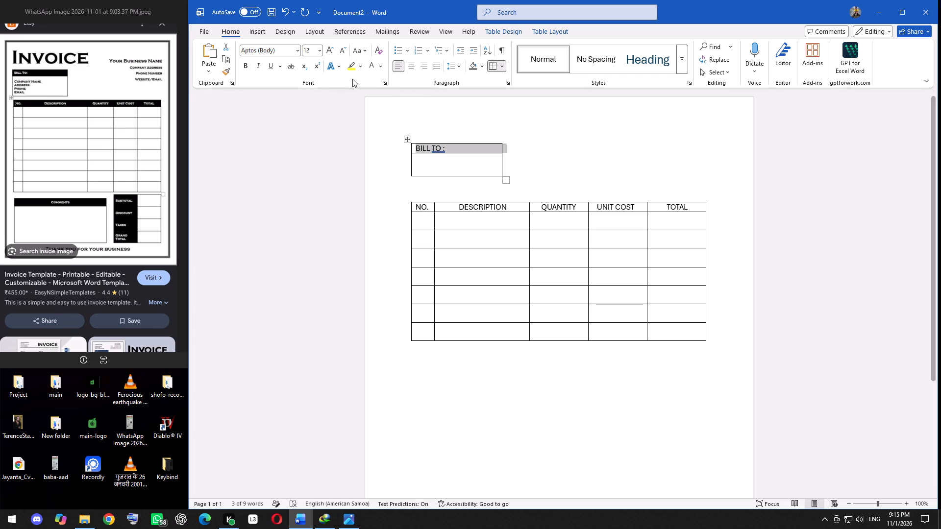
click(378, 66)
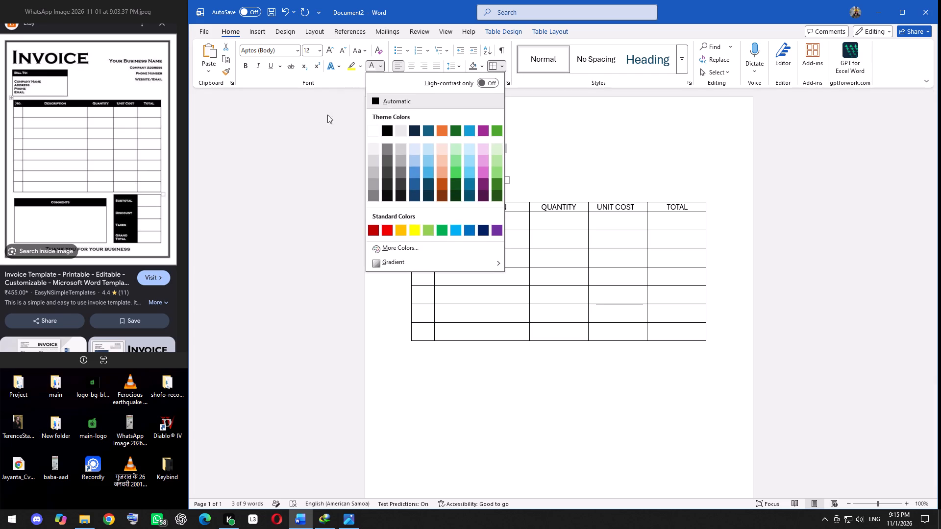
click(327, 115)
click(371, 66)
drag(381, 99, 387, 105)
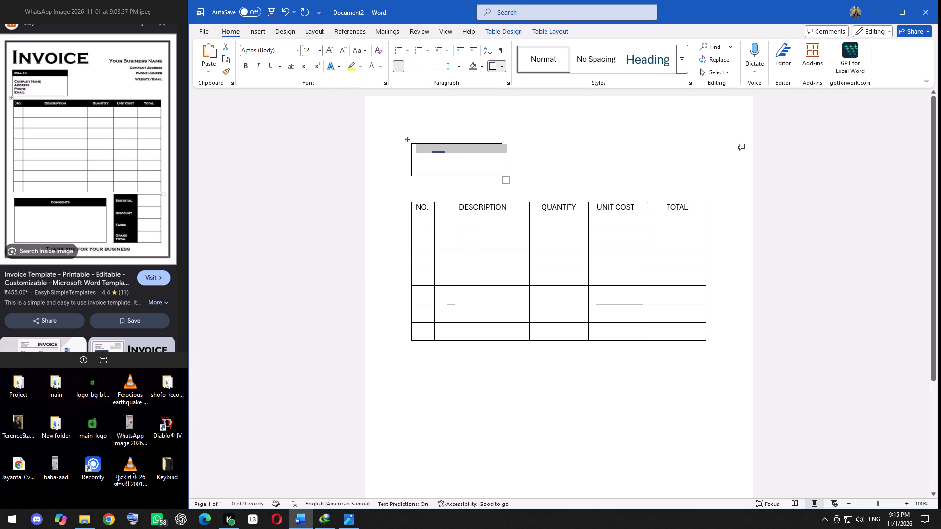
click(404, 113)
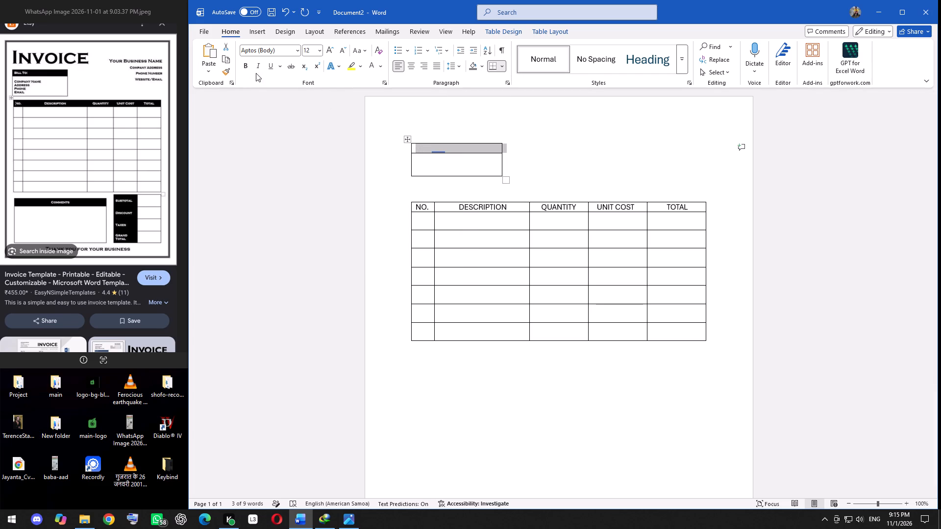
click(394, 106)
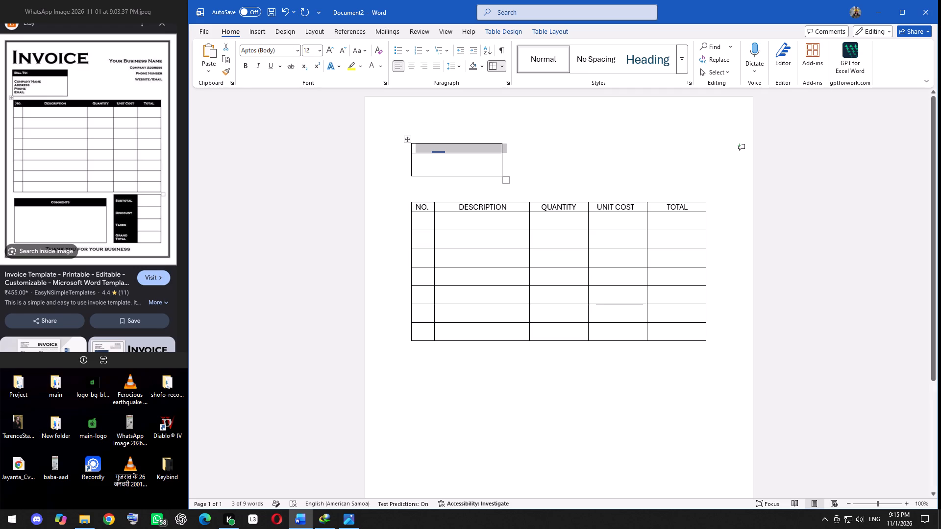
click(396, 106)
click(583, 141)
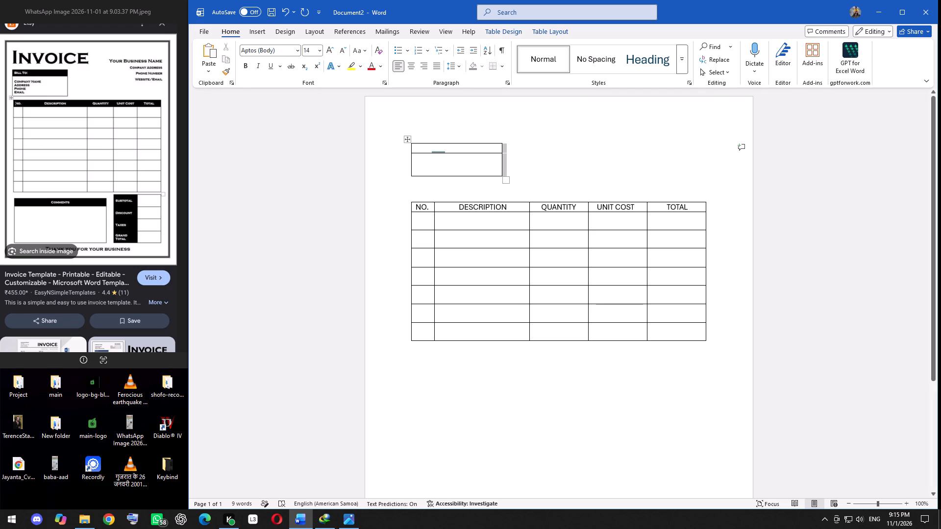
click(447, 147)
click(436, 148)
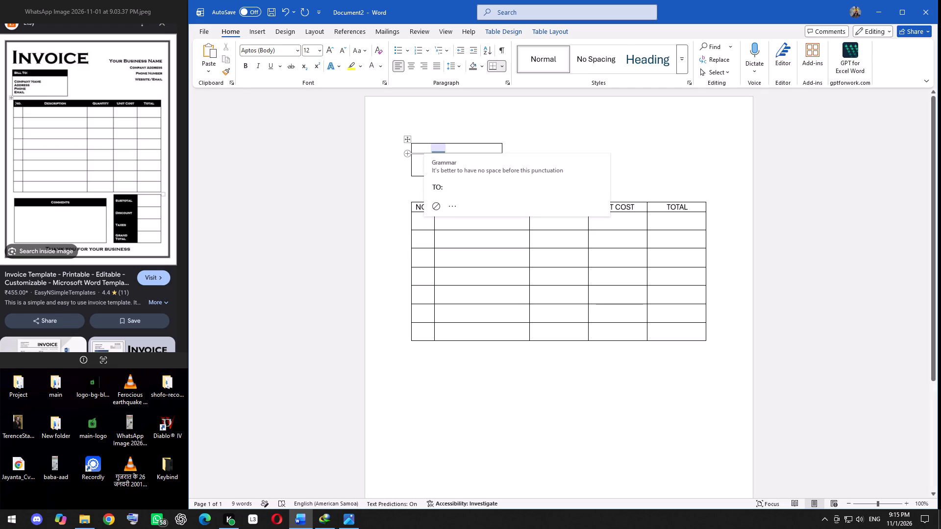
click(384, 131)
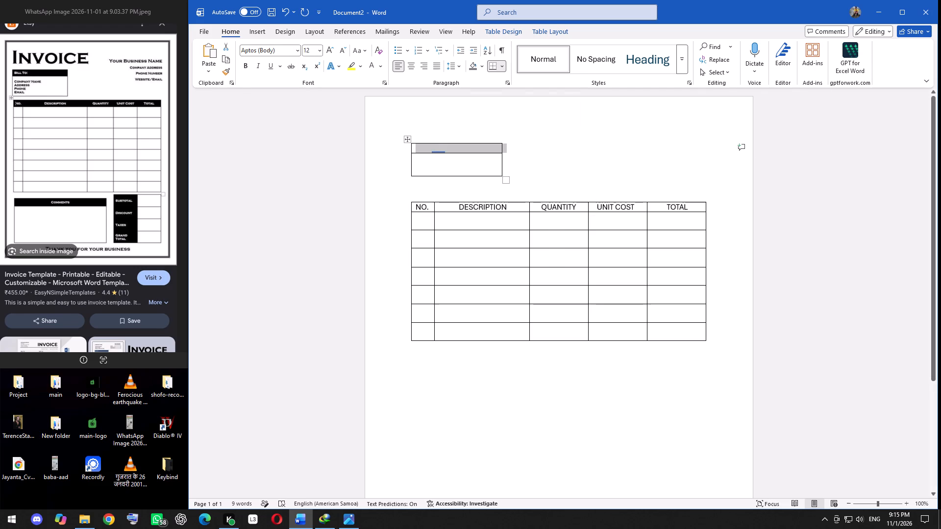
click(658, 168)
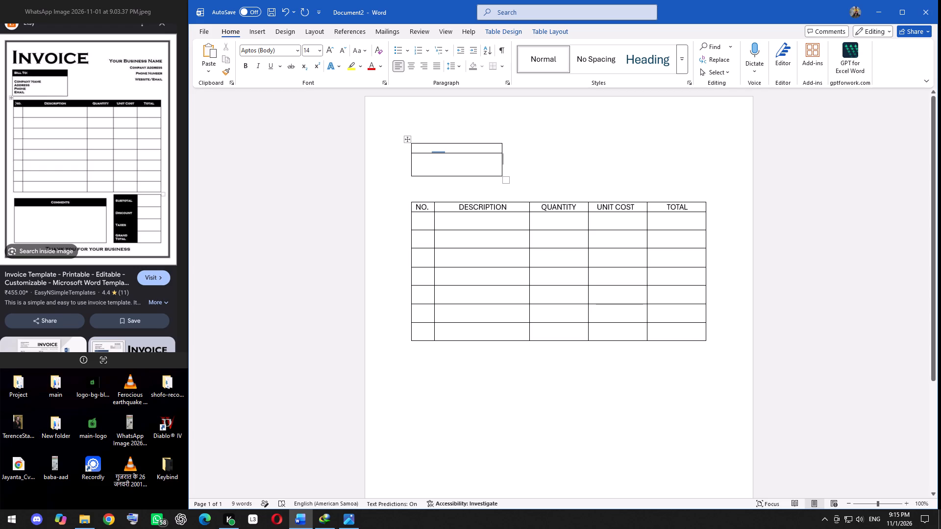
Set the word "BILL" in the top row of the bill-to box to black, leaving a single copy of it.
click(417, 147)
text(BILL)
click(384, 64)
click(388, 132)
key(BackSpace)
key(BackSpace)
key(BackSpace)
key(BackSpace)
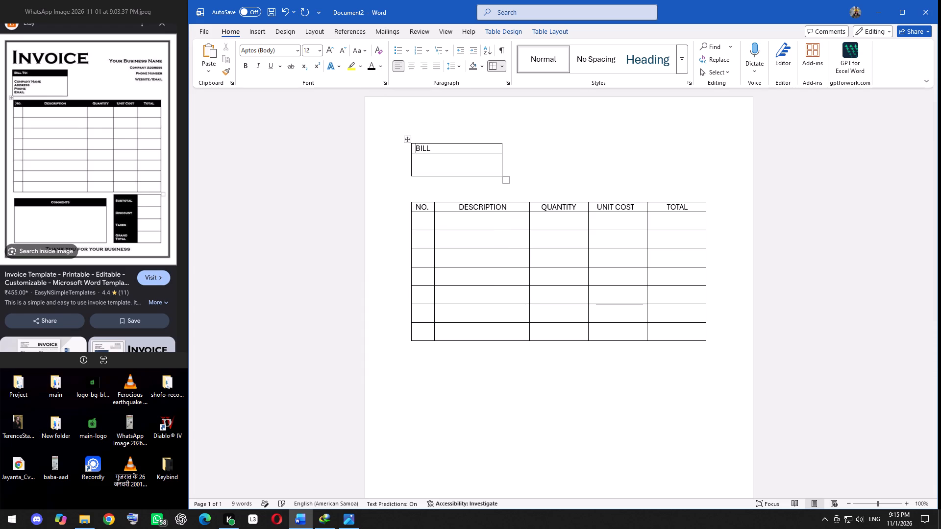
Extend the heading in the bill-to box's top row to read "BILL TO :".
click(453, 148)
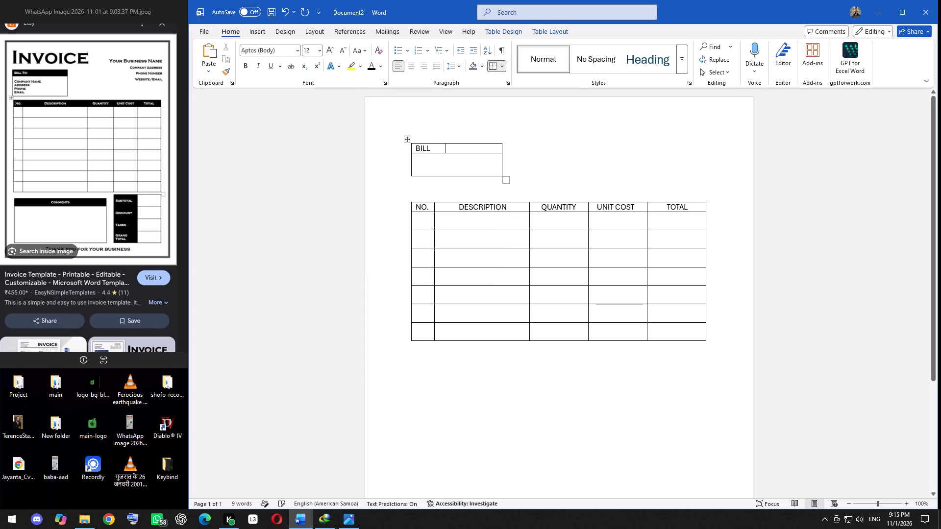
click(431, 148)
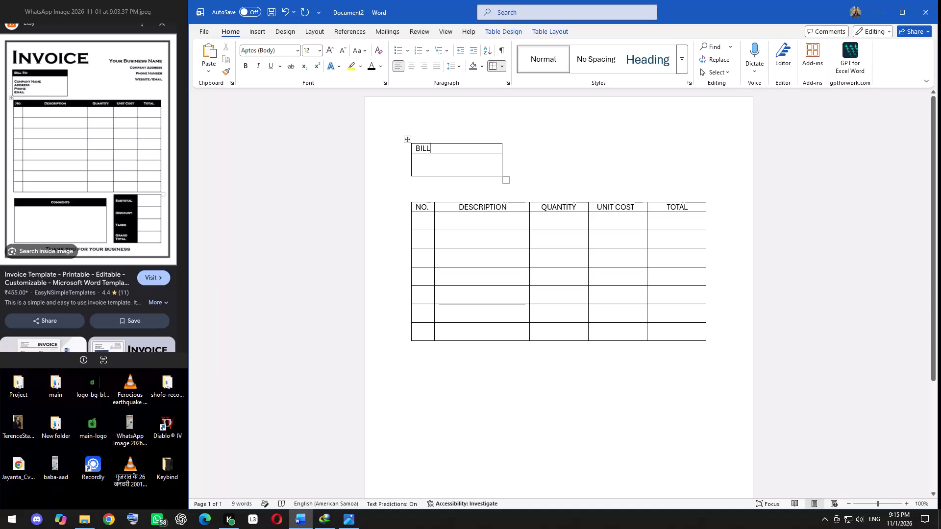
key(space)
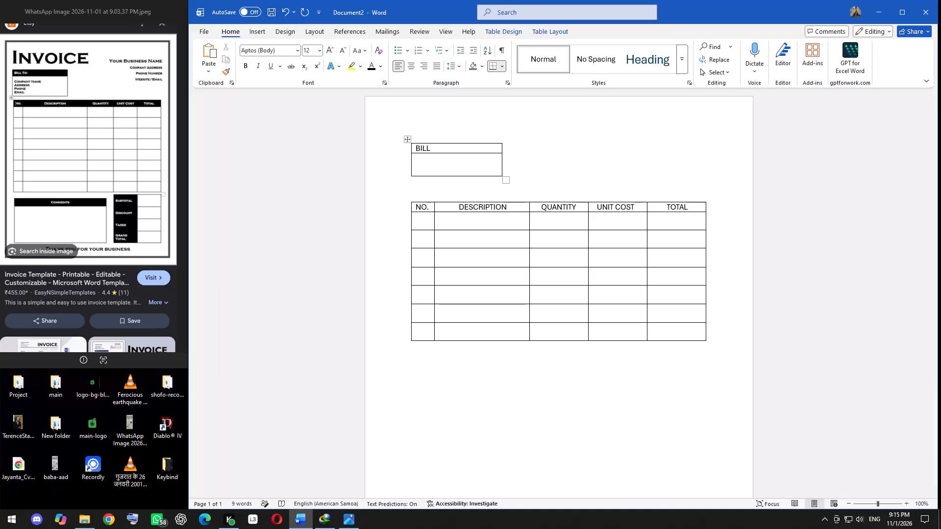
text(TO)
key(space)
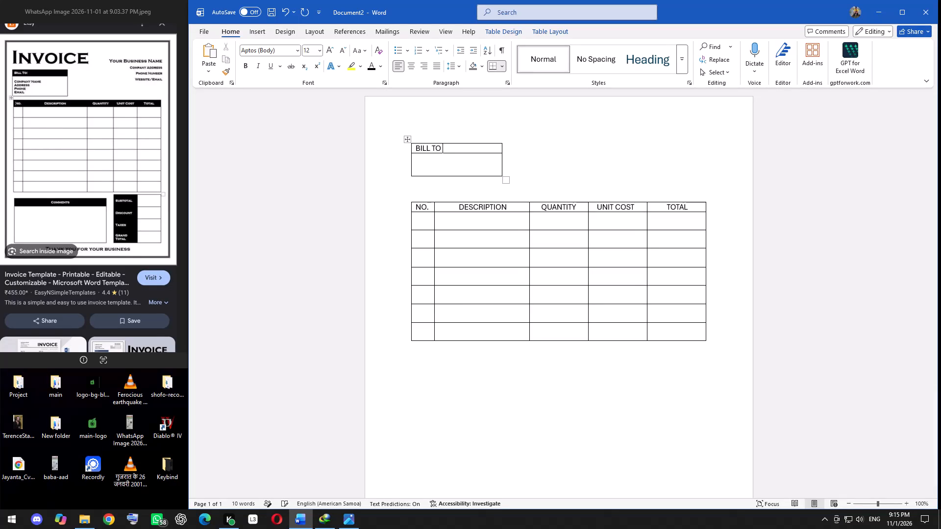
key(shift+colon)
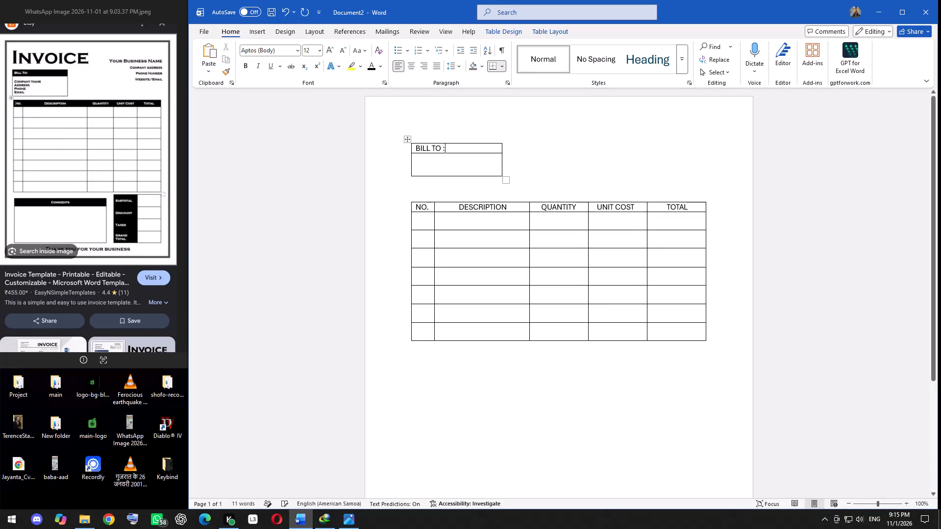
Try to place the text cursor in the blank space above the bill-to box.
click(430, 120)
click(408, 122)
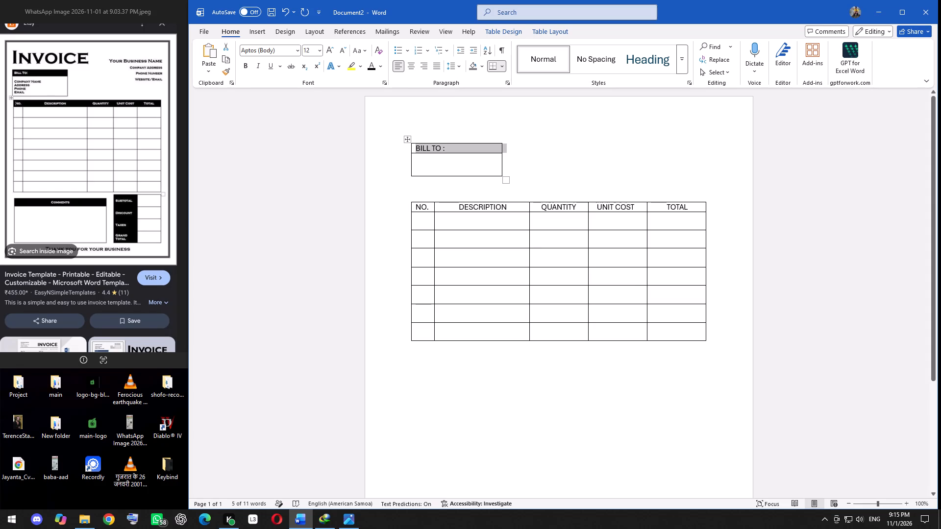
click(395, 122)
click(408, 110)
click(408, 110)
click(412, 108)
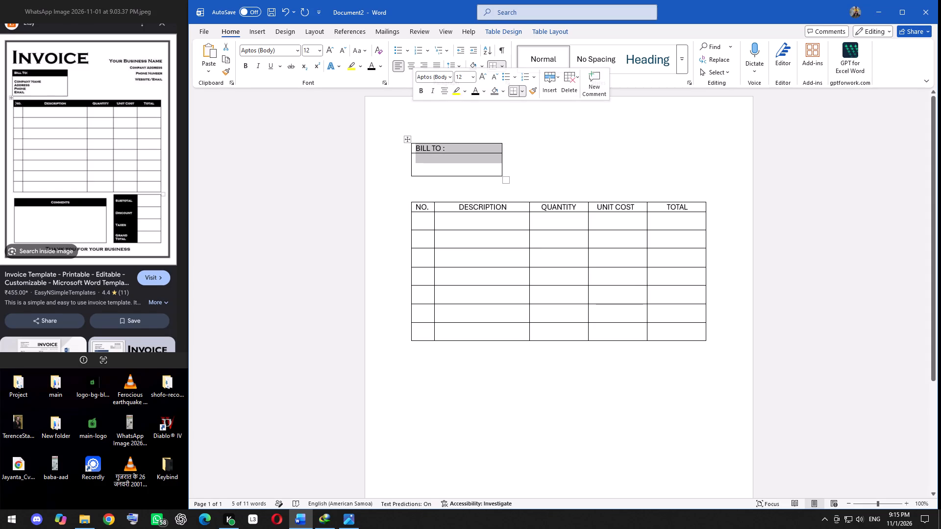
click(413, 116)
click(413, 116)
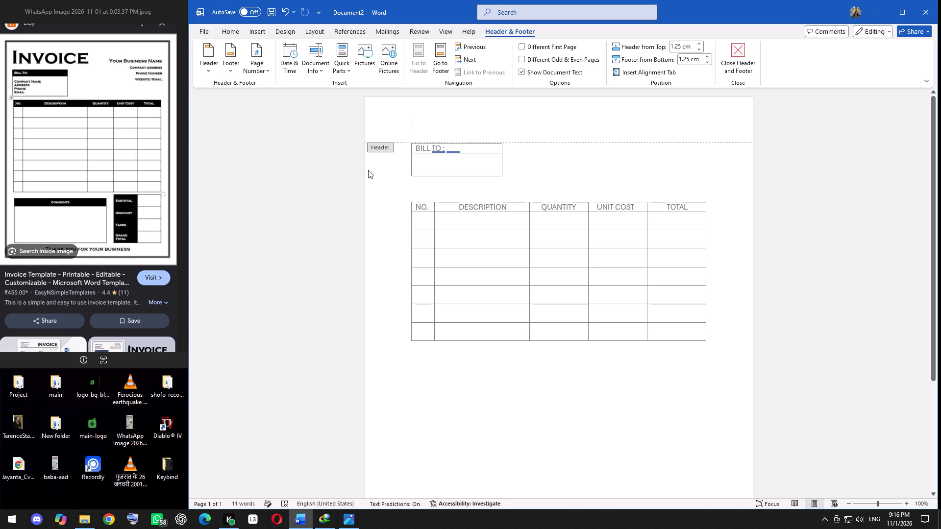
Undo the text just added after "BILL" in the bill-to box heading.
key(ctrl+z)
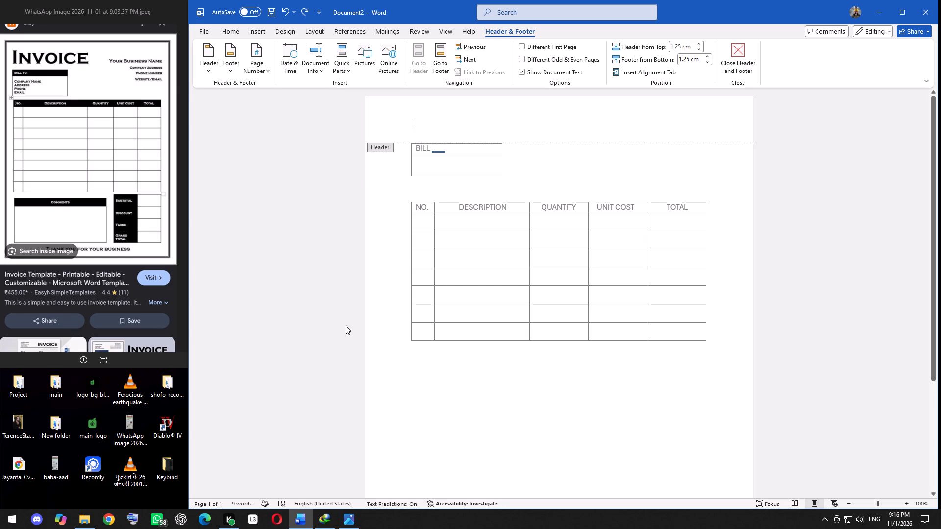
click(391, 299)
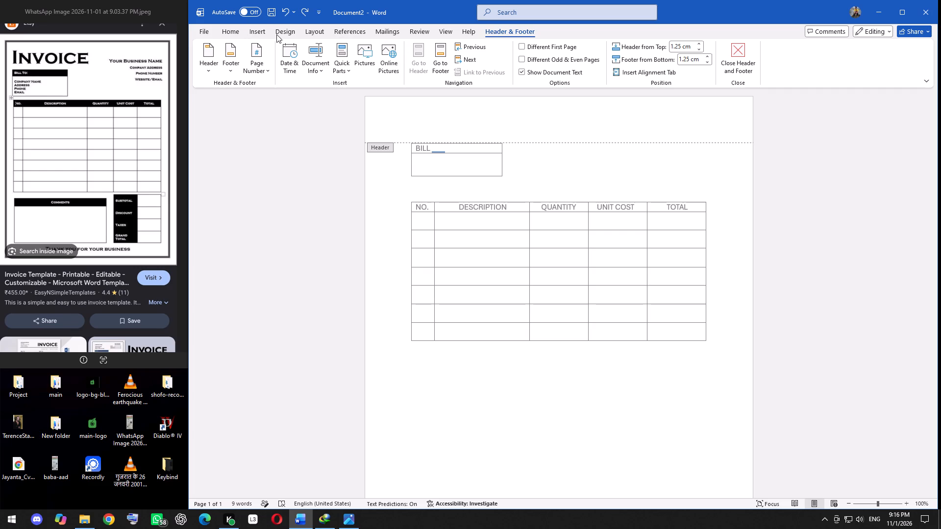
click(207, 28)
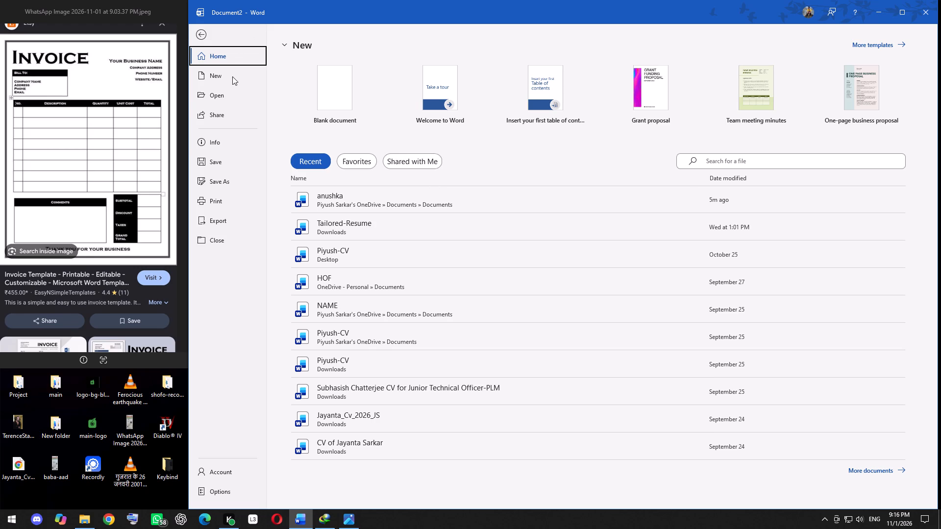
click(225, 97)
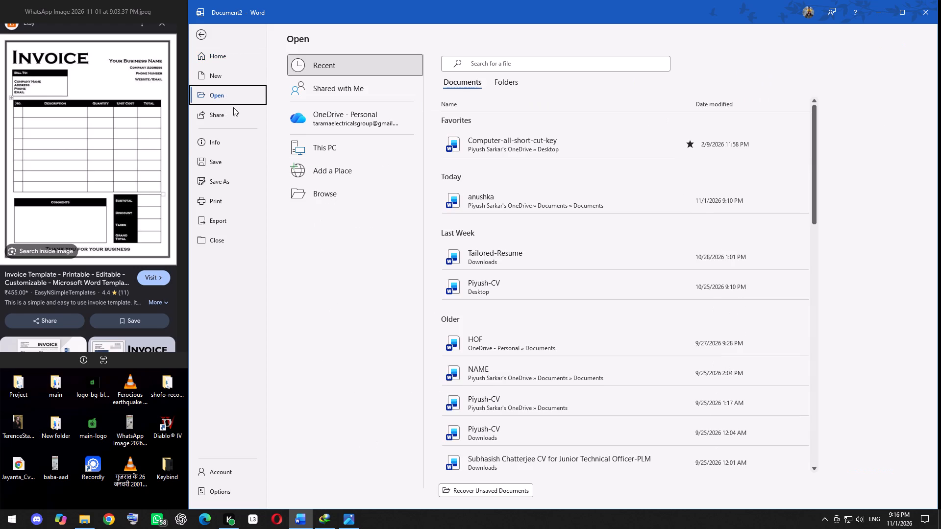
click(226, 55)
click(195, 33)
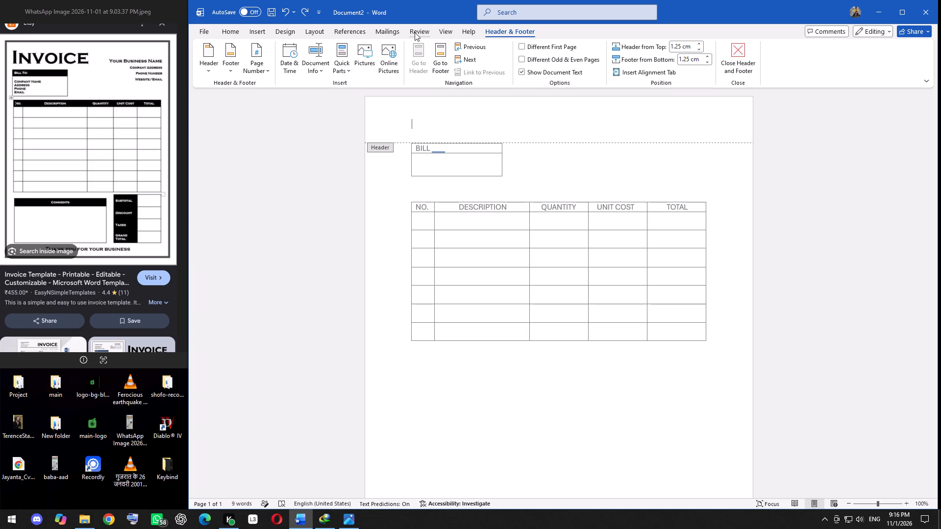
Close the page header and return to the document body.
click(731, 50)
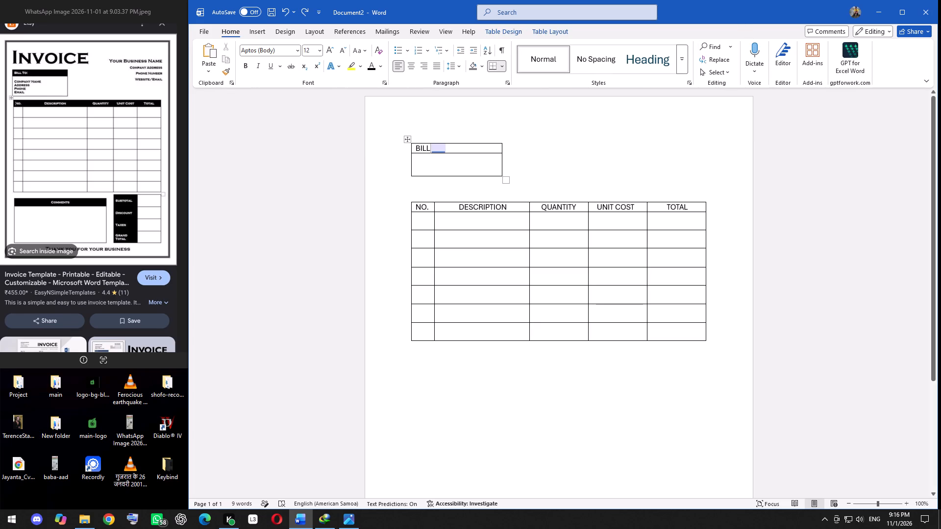
Complete the heading in the bill-to box's top row as "BILL TO :".
key(space)
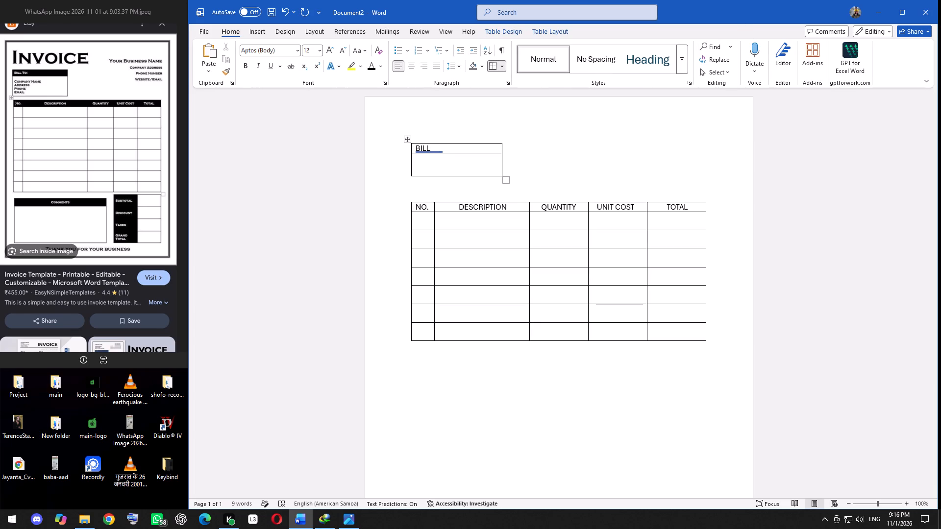
text(TO)
key(space)
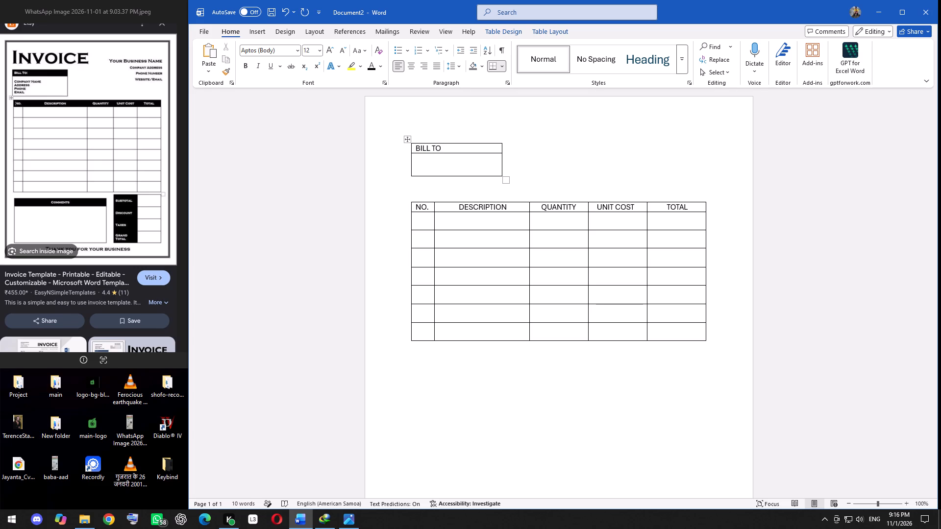
key(shift+colon)
click(607, 163)
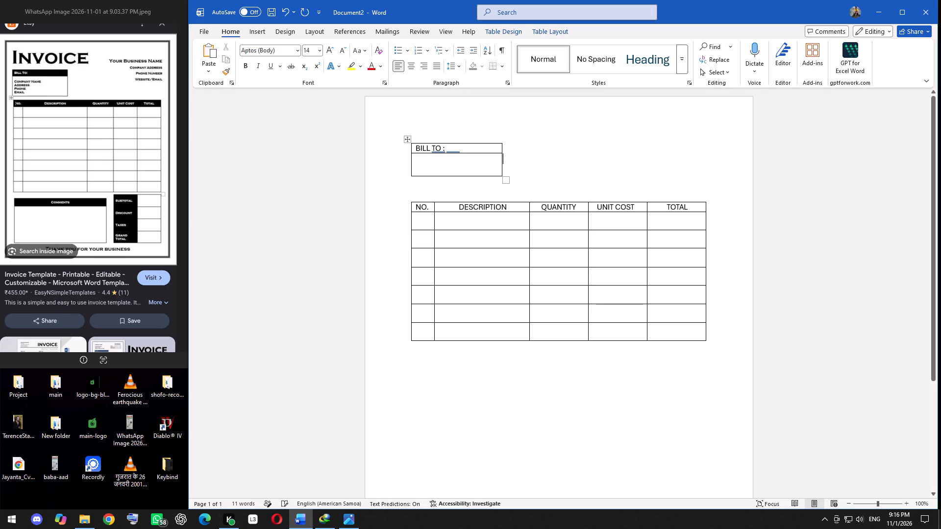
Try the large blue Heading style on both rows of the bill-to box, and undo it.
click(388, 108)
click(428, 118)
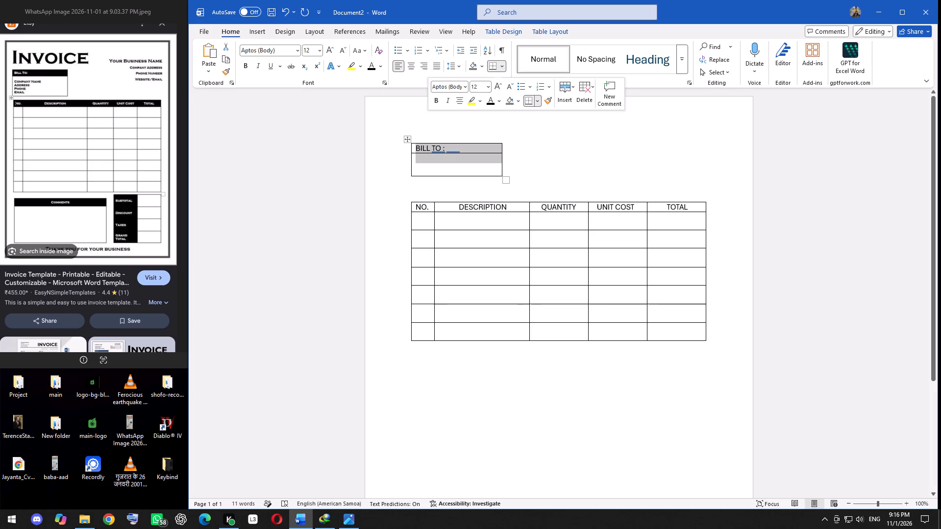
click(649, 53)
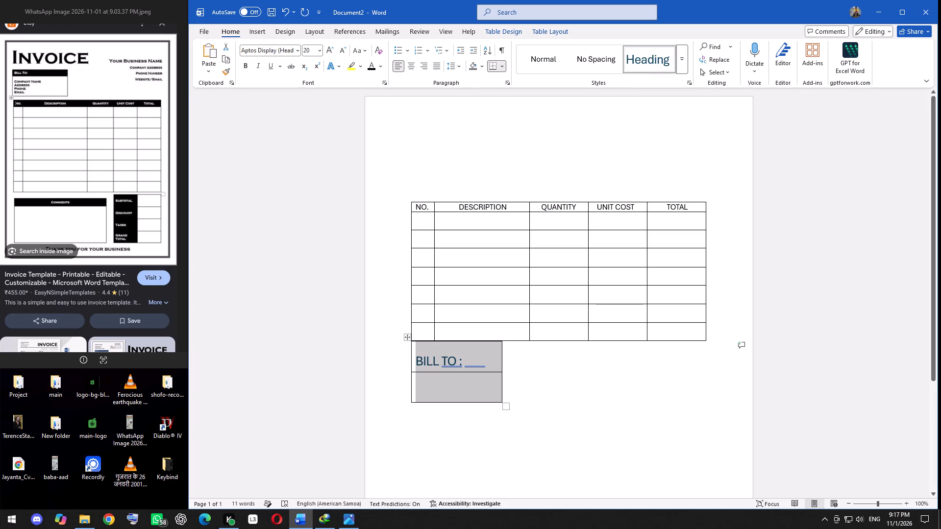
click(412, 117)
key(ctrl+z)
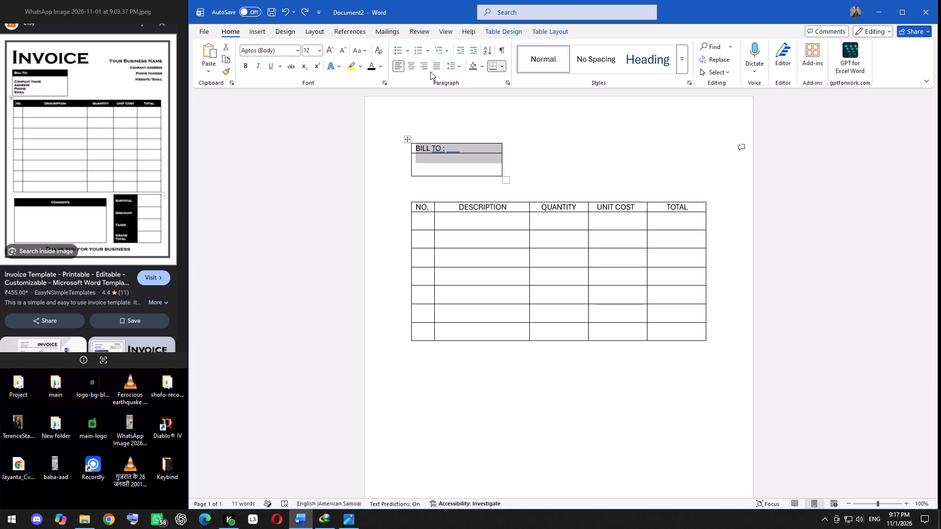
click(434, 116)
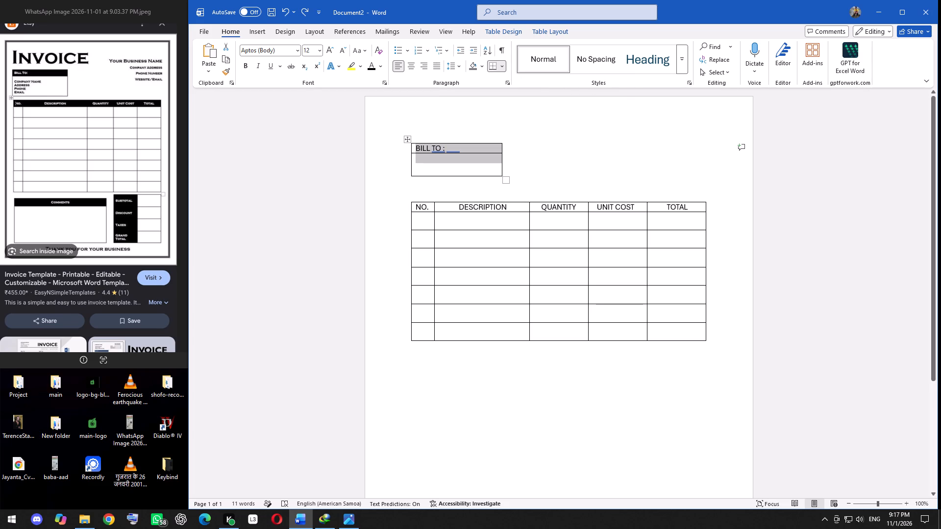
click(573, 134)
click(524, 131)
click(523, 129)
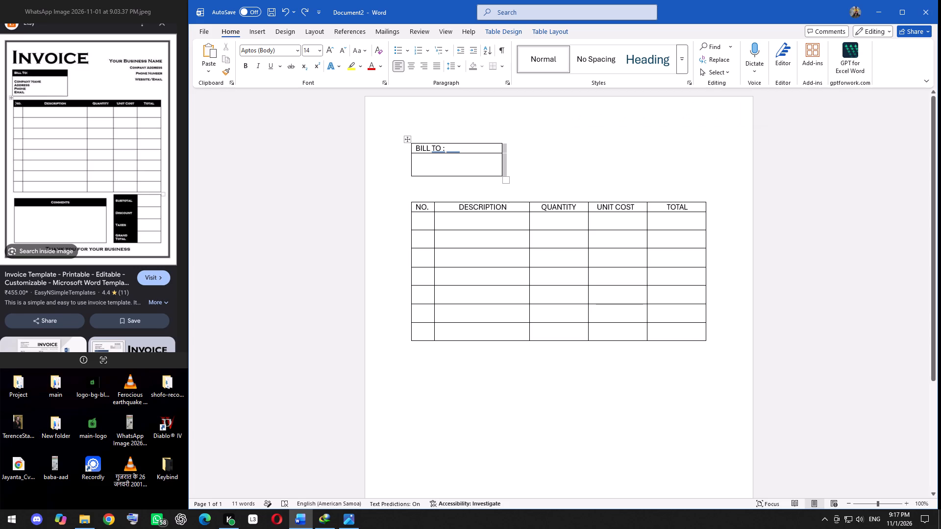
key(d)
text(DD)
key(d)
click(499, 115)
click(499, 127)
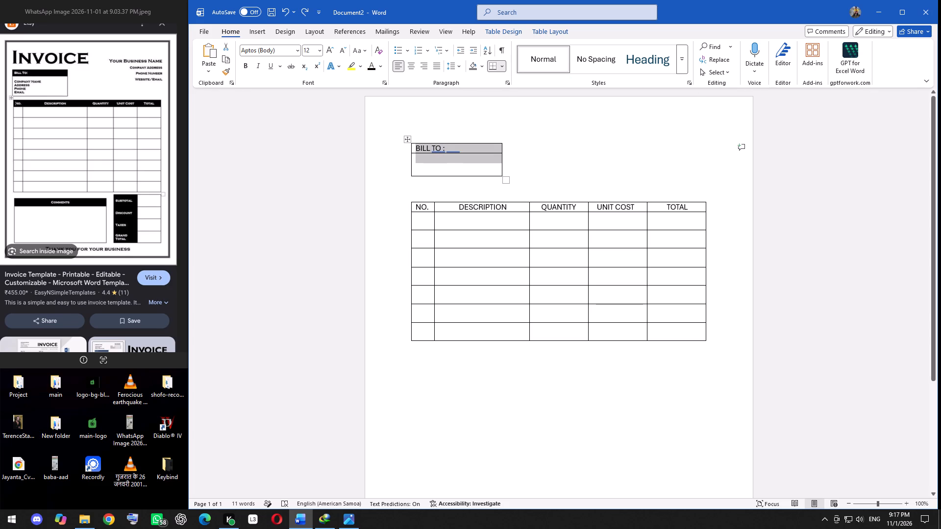
Move the bill-to box down by about one line and place the text cursor in the empty line above it.
drag(405, 139, 408, 154)
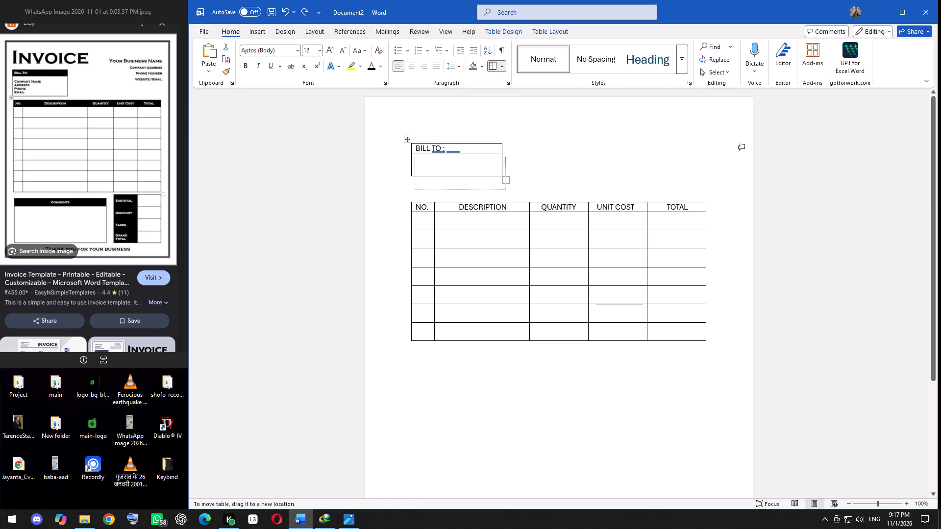
drag(408, 154, 409, 156)
click(424, 145)
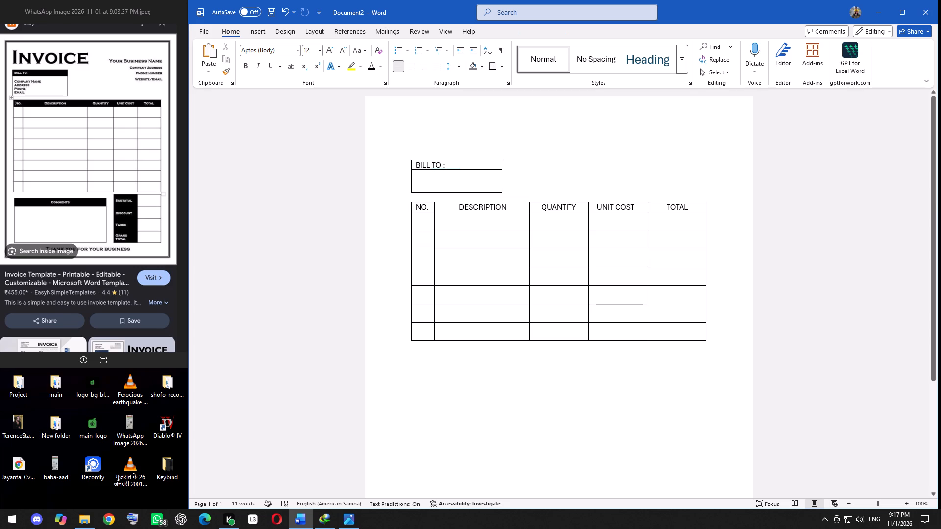
click(415, 131)
click(412, 143)
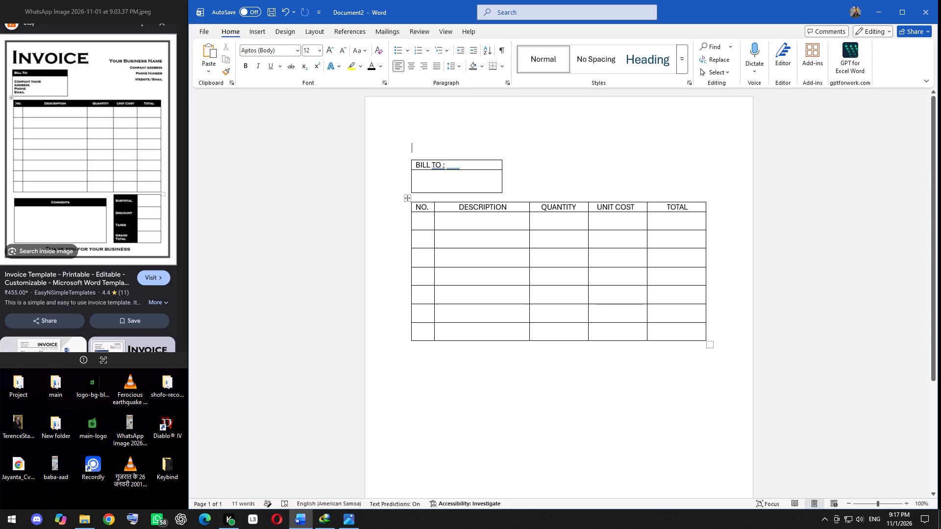
Move the five-column items table down by about one line to widen the gap below the bill-to box.
click(408, 201)
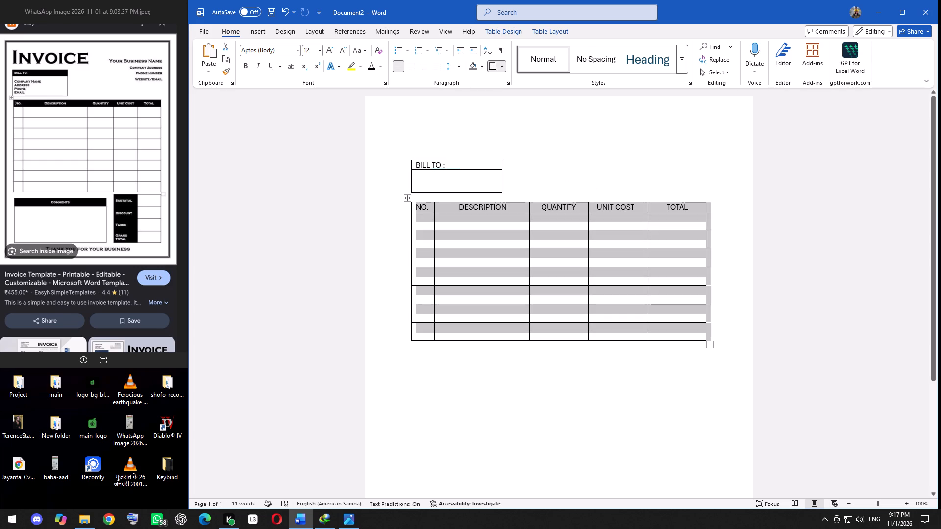
click(407, 198)
drag(419, 208, 419, 220)
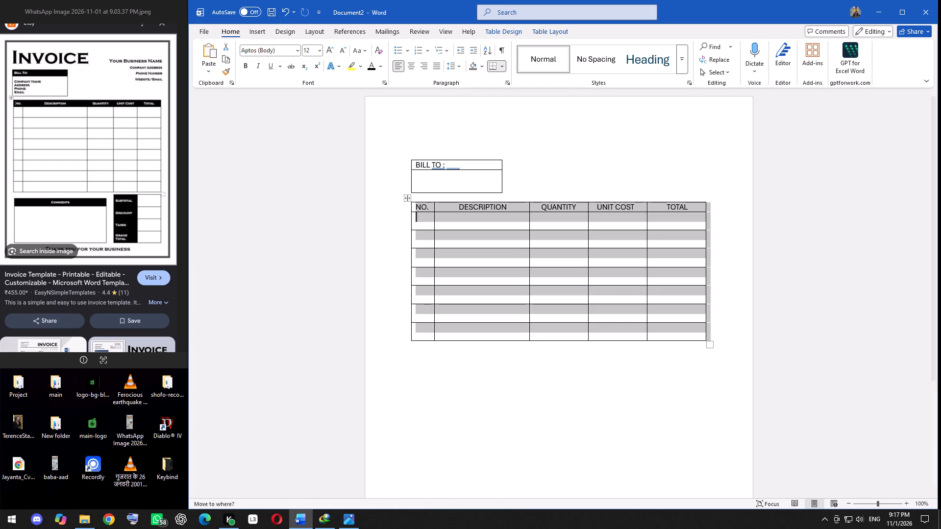
drag(419, 220, 417, 218)
click(394, 209)
click(376, 210)
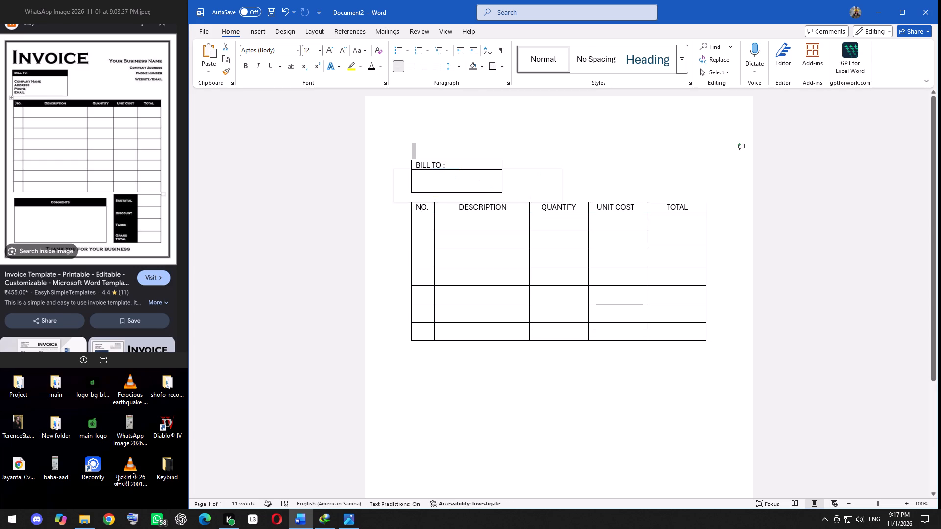
click(402, 202)
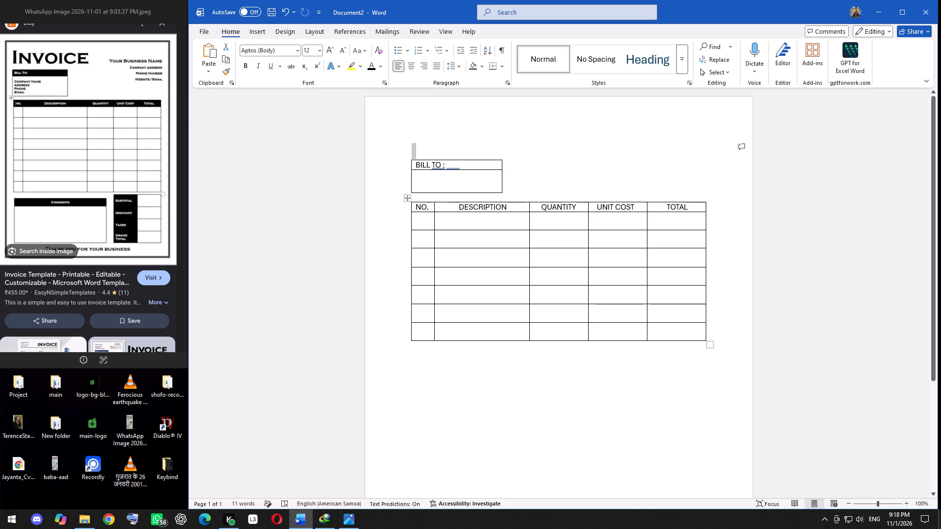
click(409, 199)
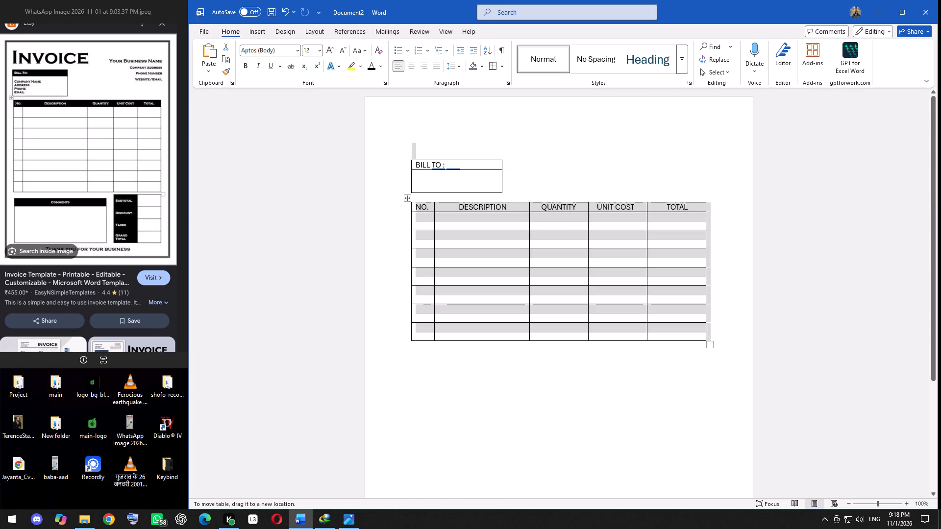
drag(425, 202, 423, 223)
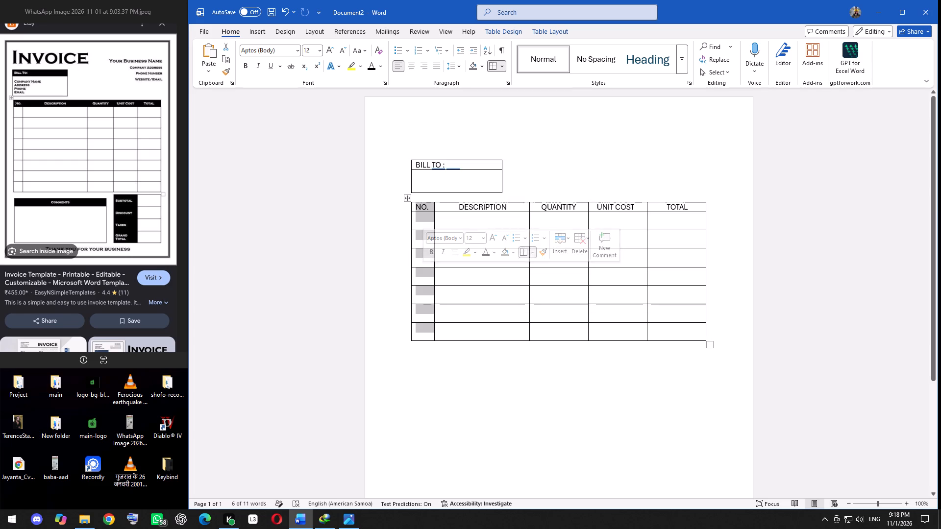
click(365, 222)
click(379, 231)
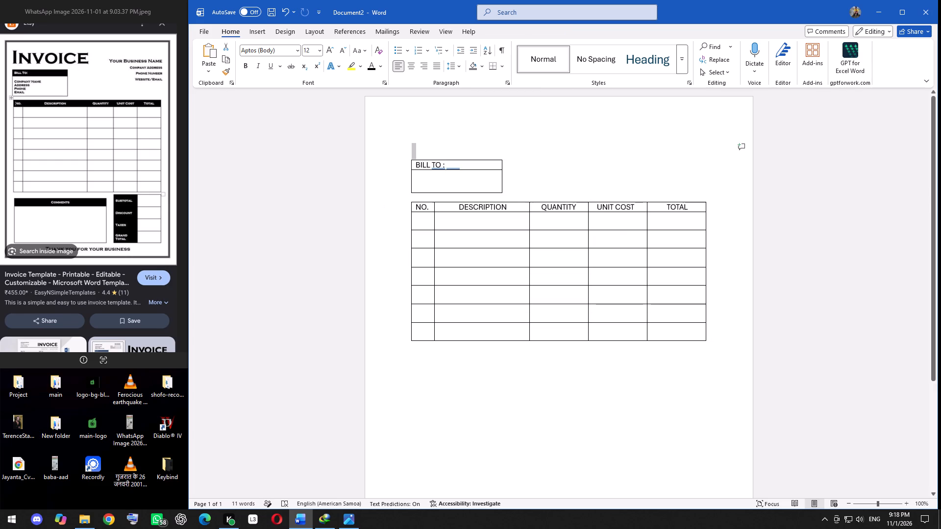
click(407, 201)
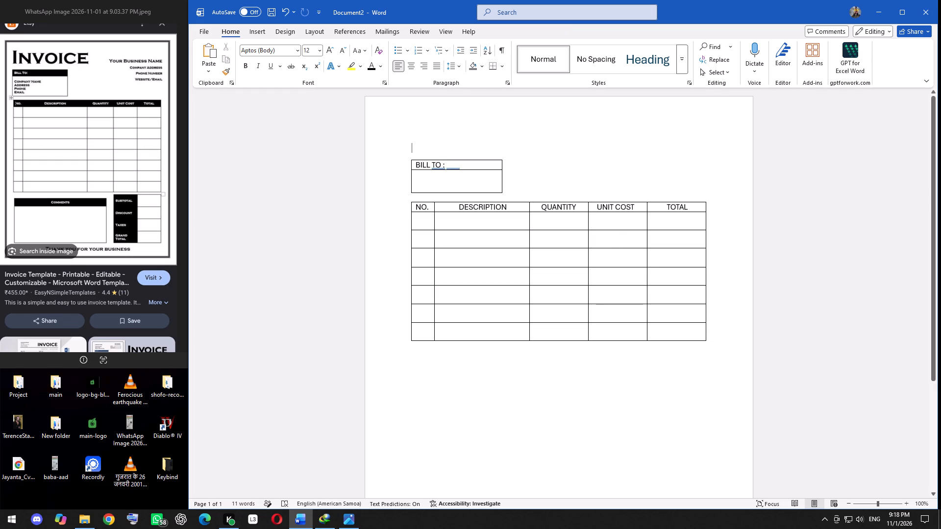
click(412, 199)
click(410, 202)
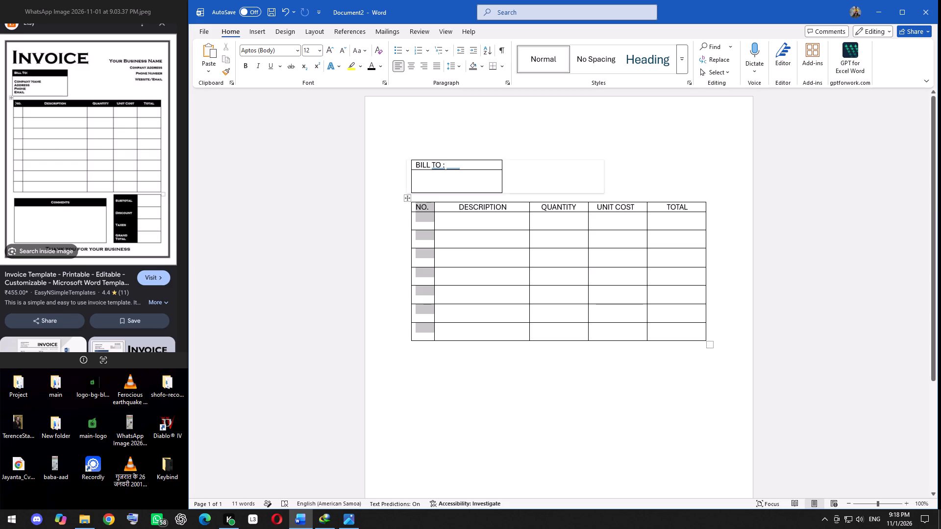
click(406, 199)
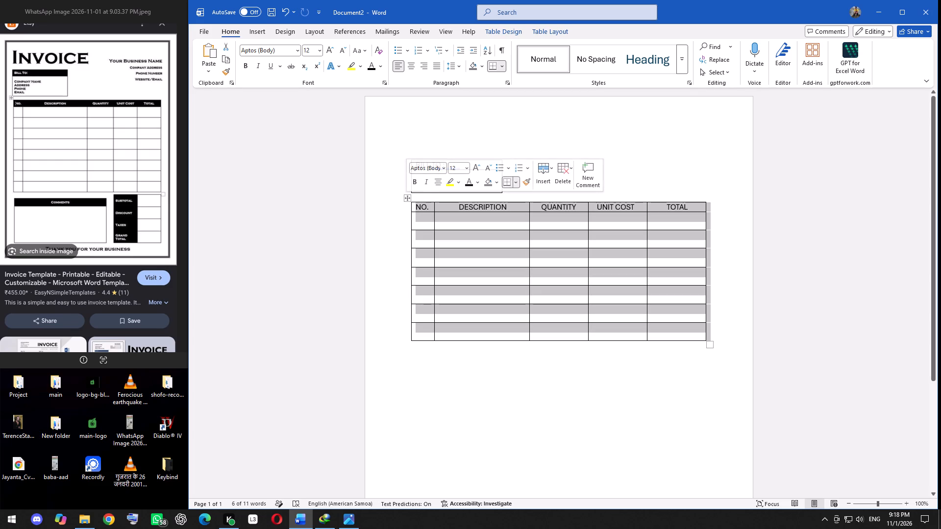
click(409, 202)
drag(409, 202, 409, 219)
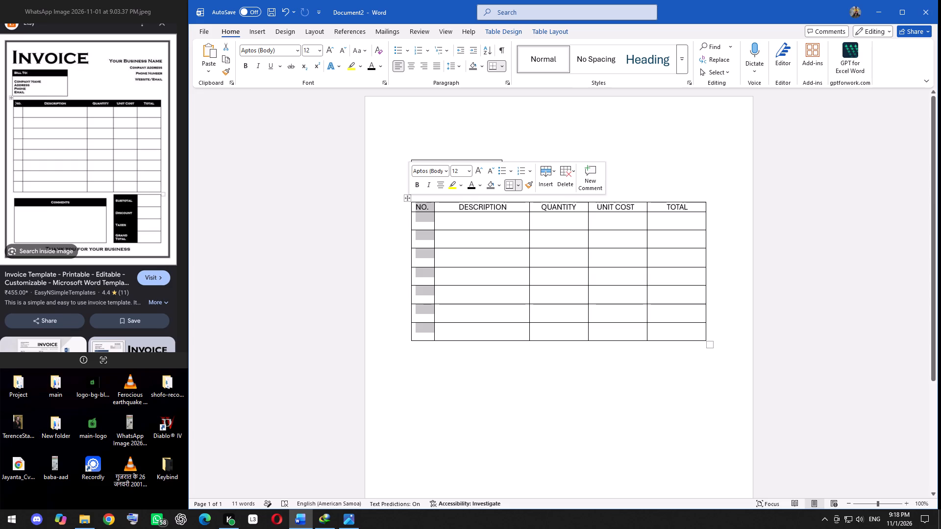
drag(409, 219, 406, 206)
click(406, 196)
drag(406, 196, 406, 213)
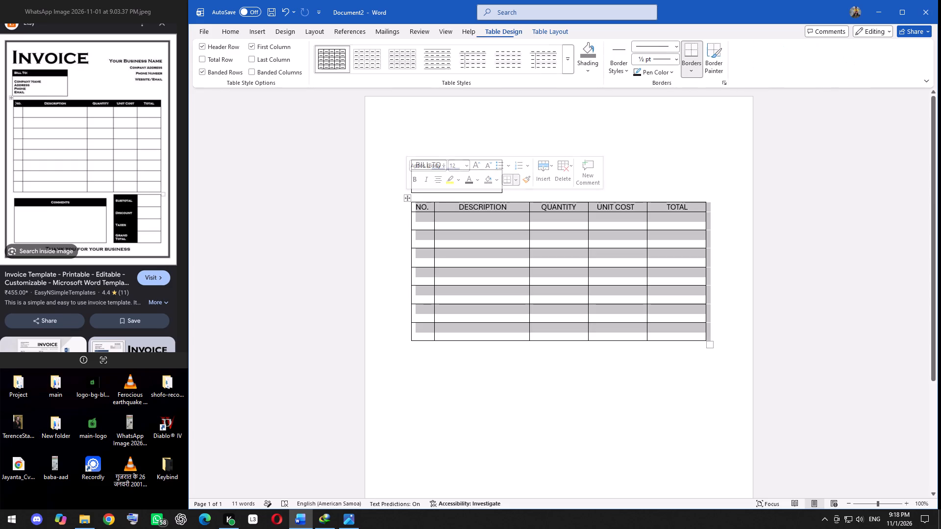
drag(406, 213, 405, 217)
click(407, 202)
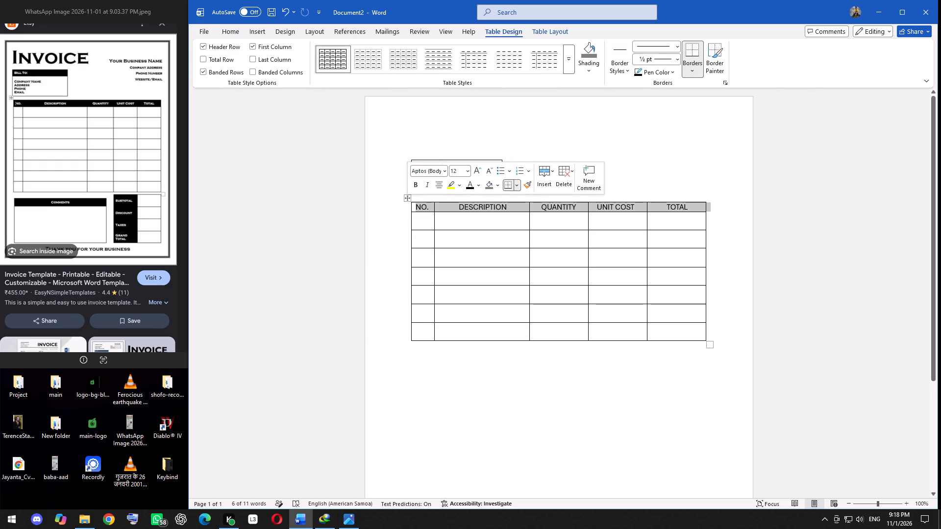
drag(409, 198, 403, 212)
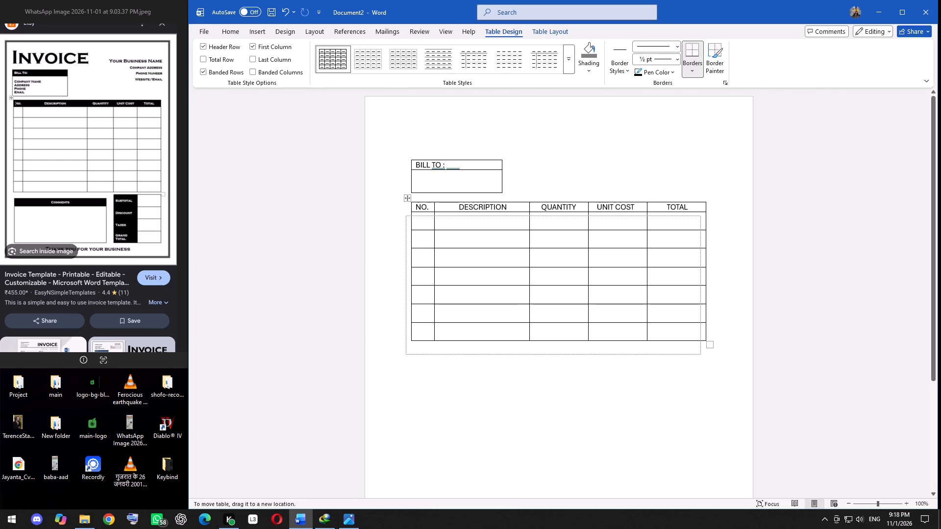
drag(403, 212, 398, 213)
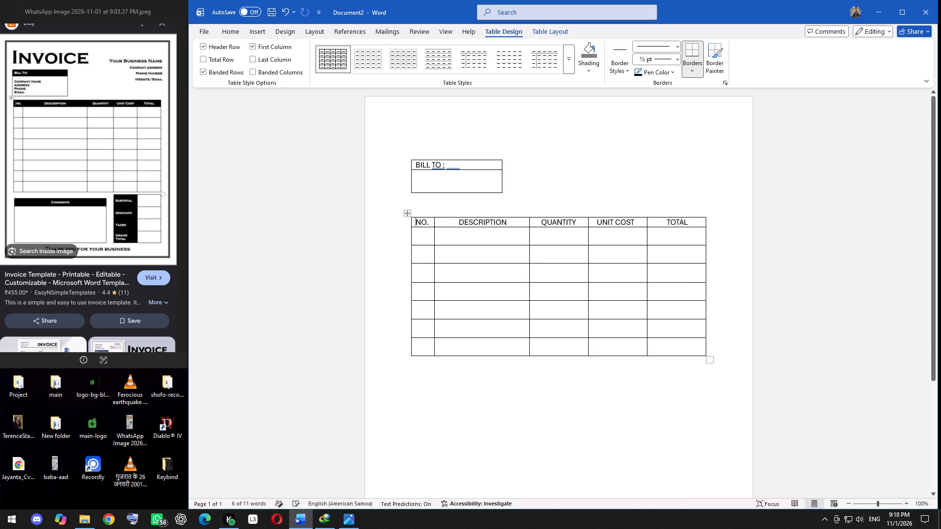
Move the bill-to box down by about one line, keeping it just above the items table.
click(411, 161)
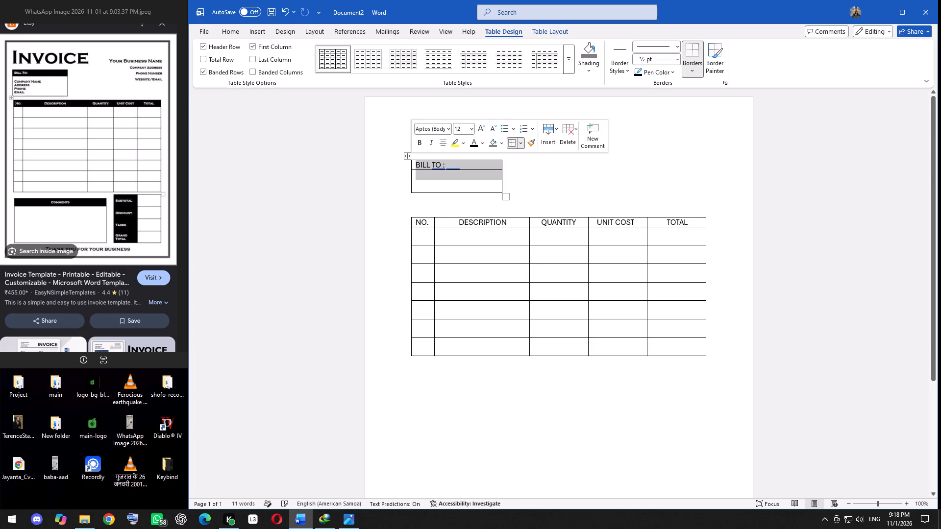
drag(408, 159, 412, 180)
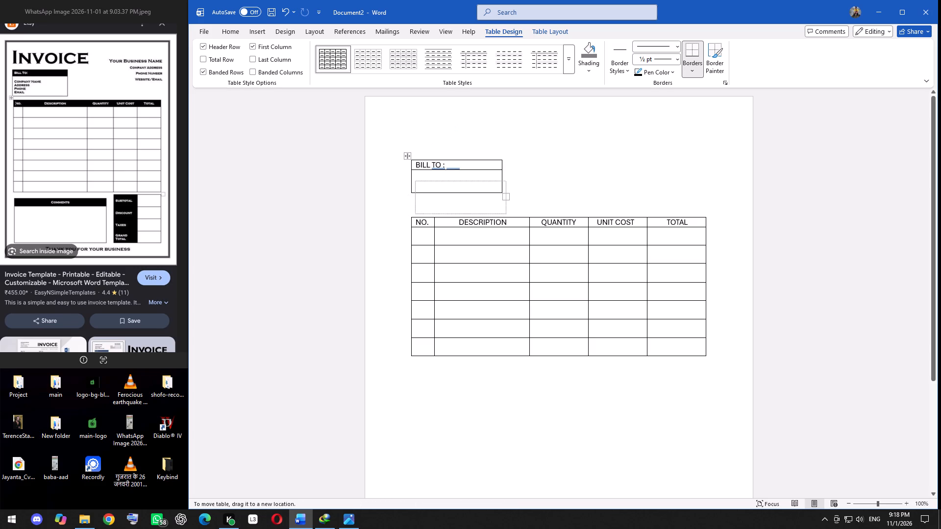
drag(412, 180, 412, 178)
drag(412, 178, 413, 176)
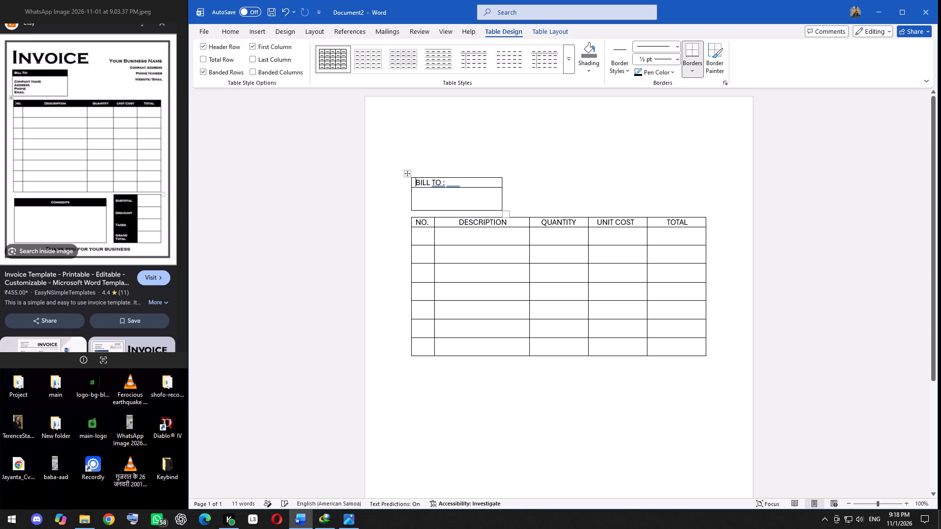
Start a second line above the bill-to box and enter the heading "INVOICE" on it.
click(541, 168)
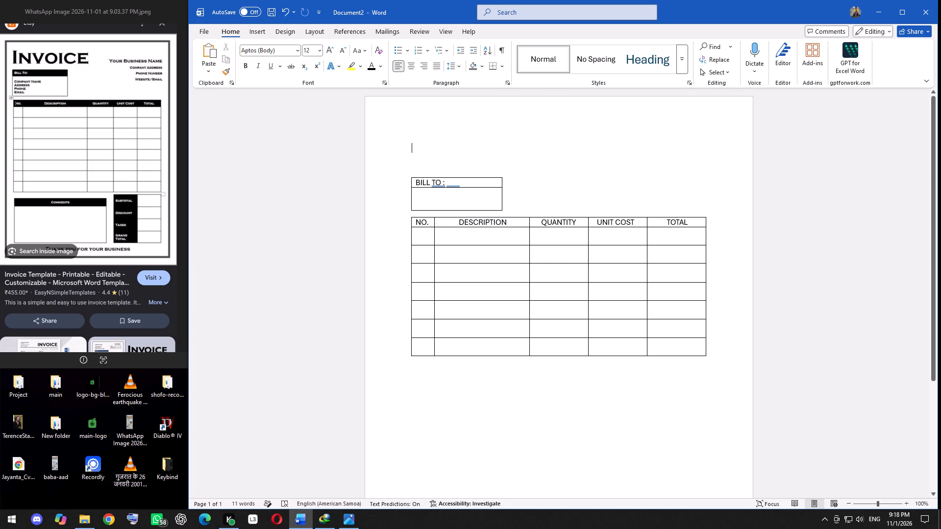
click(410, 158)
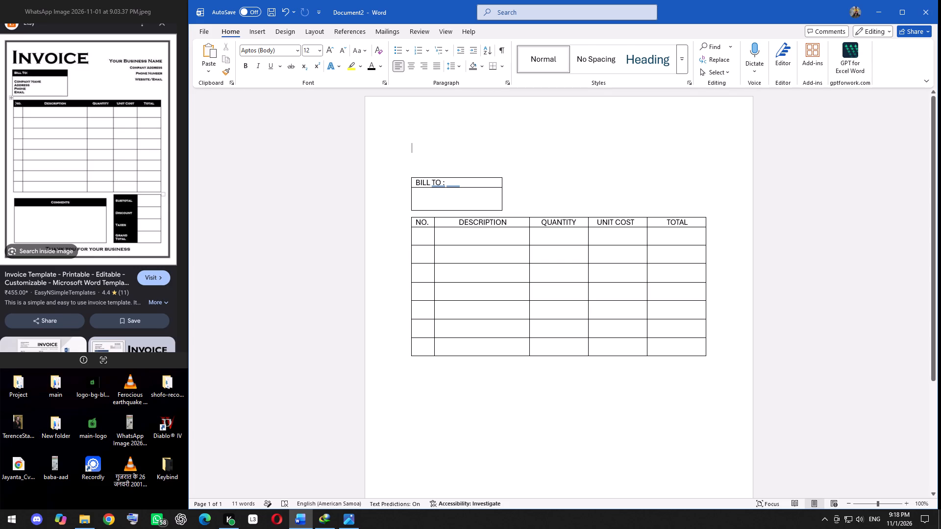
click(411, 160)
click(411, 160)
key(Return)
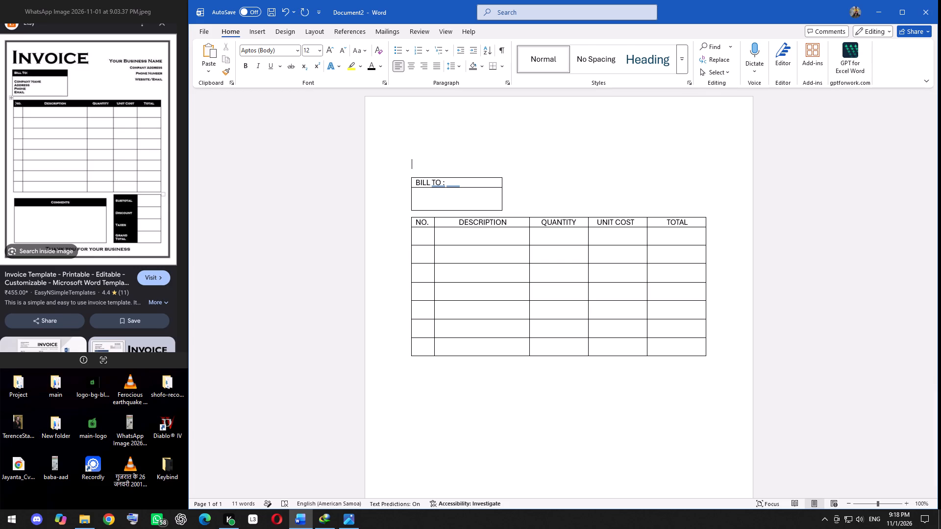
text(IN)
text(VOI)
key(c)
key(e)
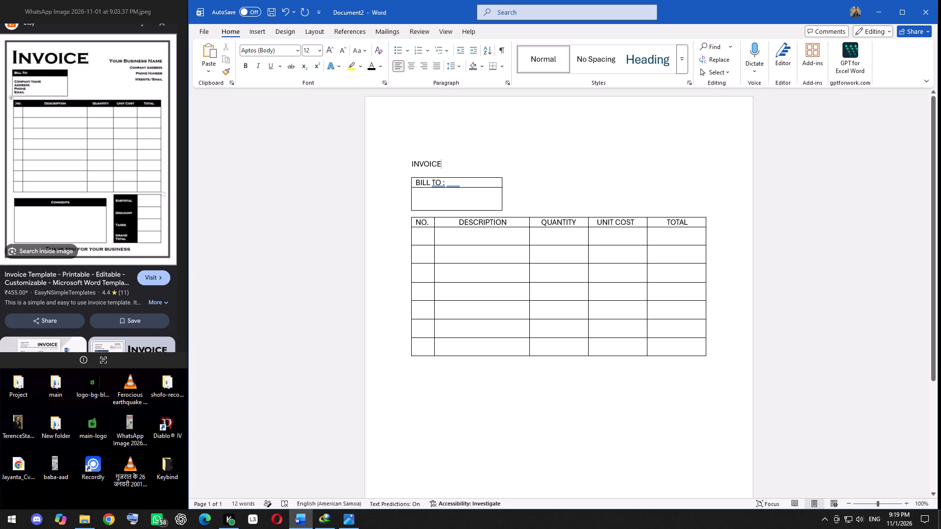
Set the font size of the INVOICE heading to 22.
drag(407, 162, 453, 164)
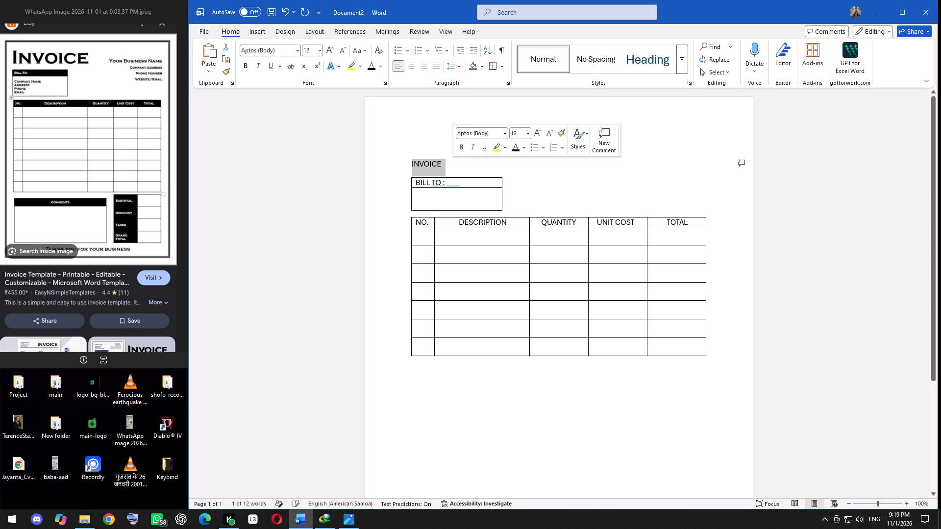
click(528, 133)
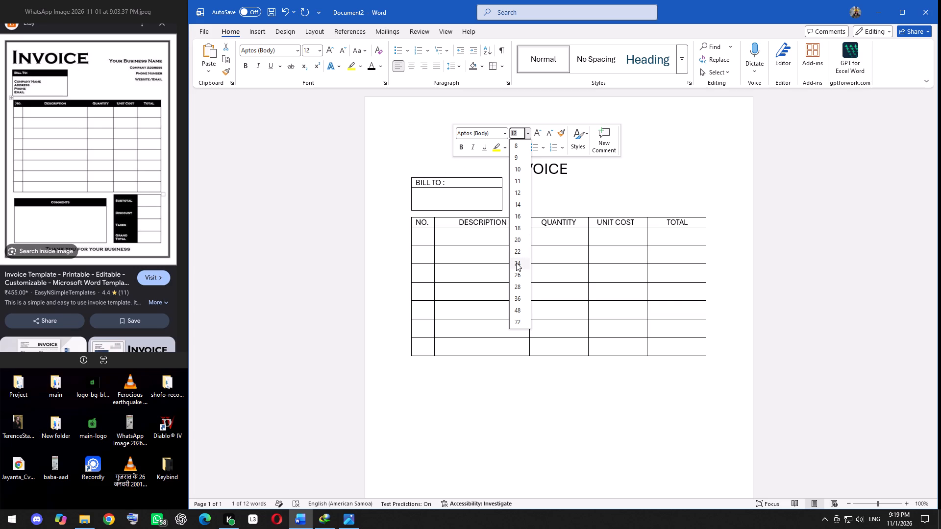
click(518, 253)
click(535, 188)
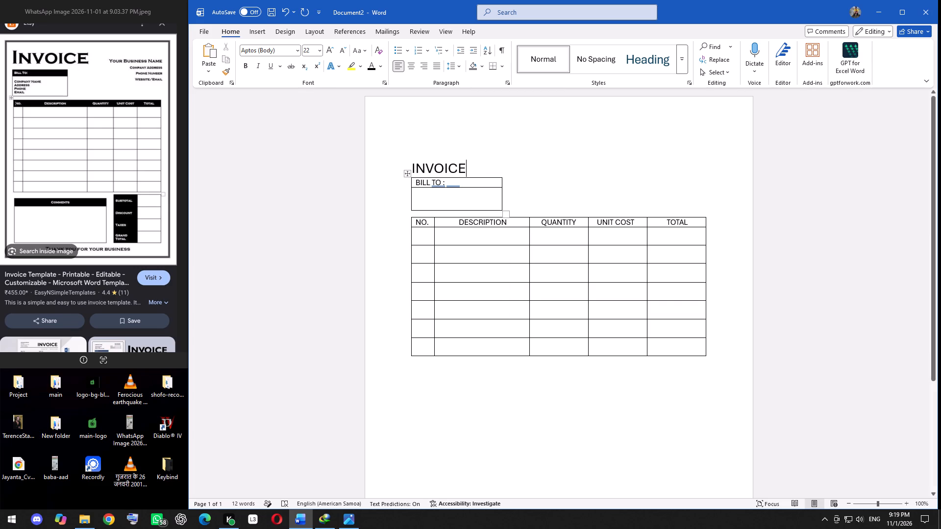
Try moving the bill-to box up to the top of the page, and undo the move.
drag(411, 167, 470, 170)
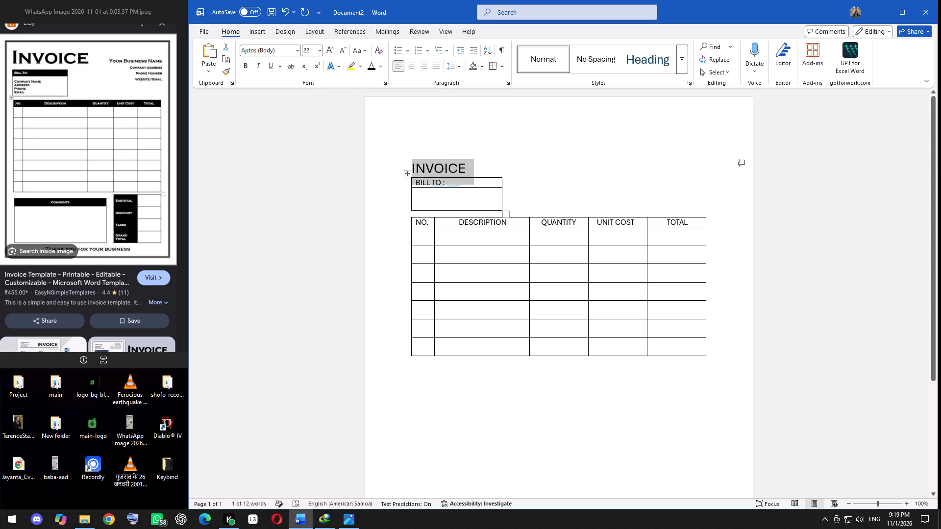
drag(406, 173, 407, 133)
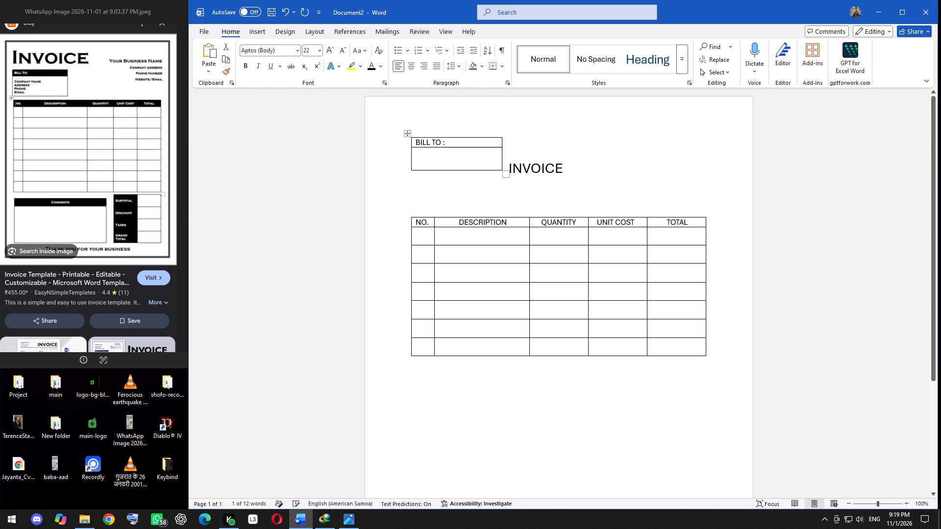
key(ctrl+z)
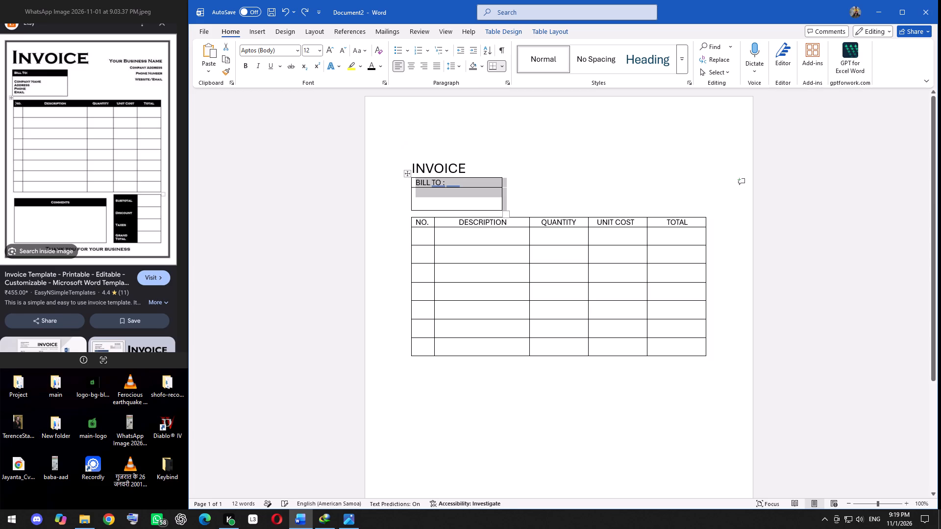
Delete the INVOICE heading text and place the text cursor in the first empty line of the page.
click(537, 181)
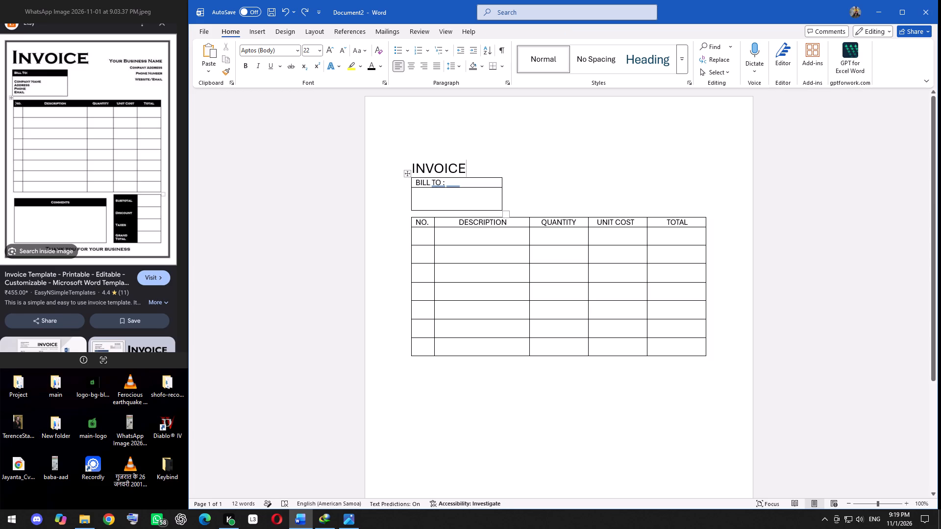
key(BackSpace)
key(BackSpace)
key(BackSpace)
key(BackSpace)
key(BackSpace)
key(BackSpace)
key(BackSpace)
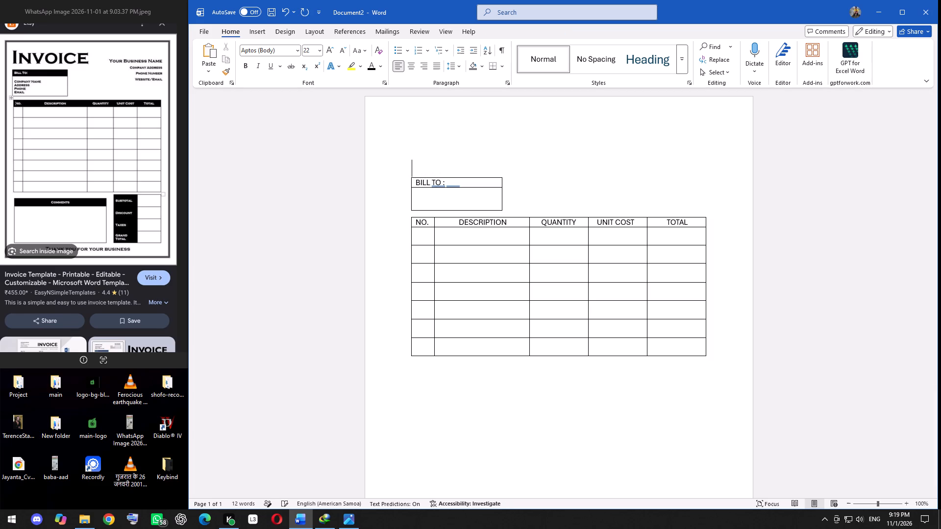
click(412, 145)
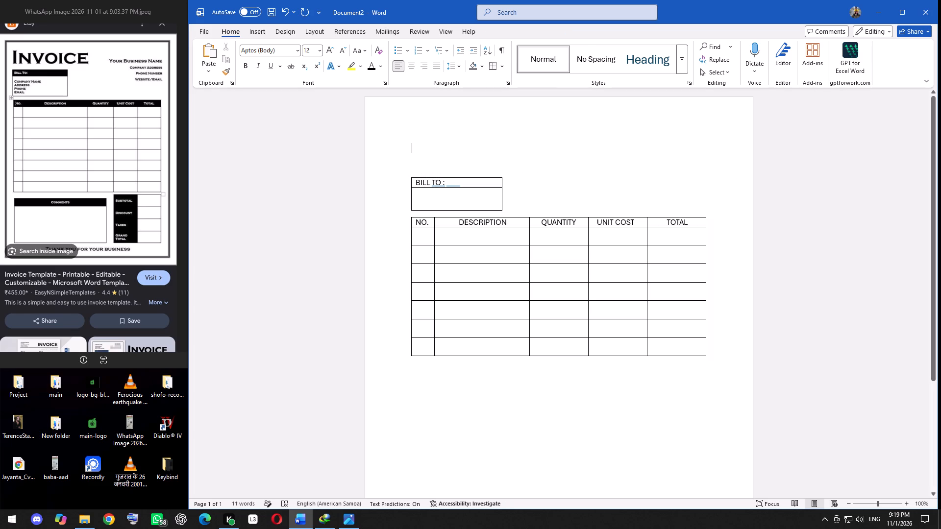
Enter the heading "INVOICE" on the first line above the bill-to box and set its font size to 28.
click(410, 157)
text(IN)
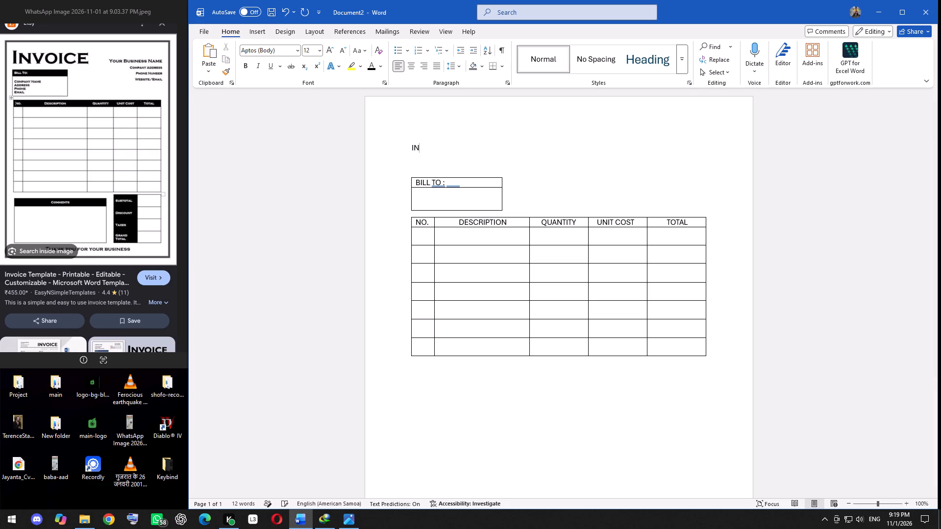
text(VOICE)
drag(407, 144, 452, 142)
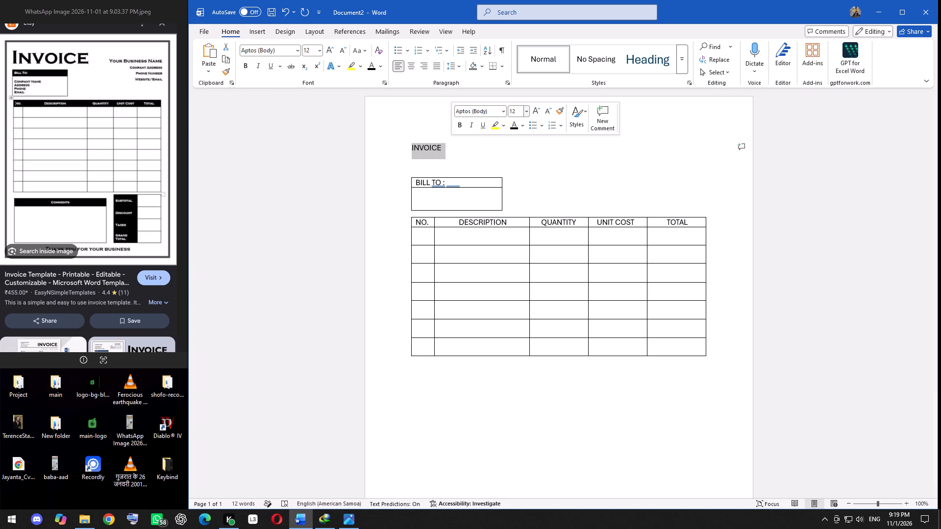
click(521, 112)
click(528, 113)
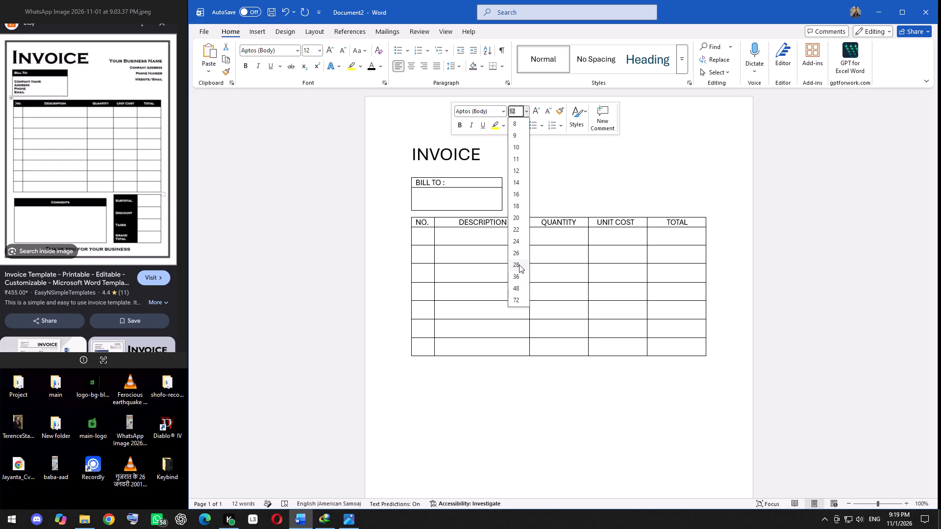
click(519, 264)
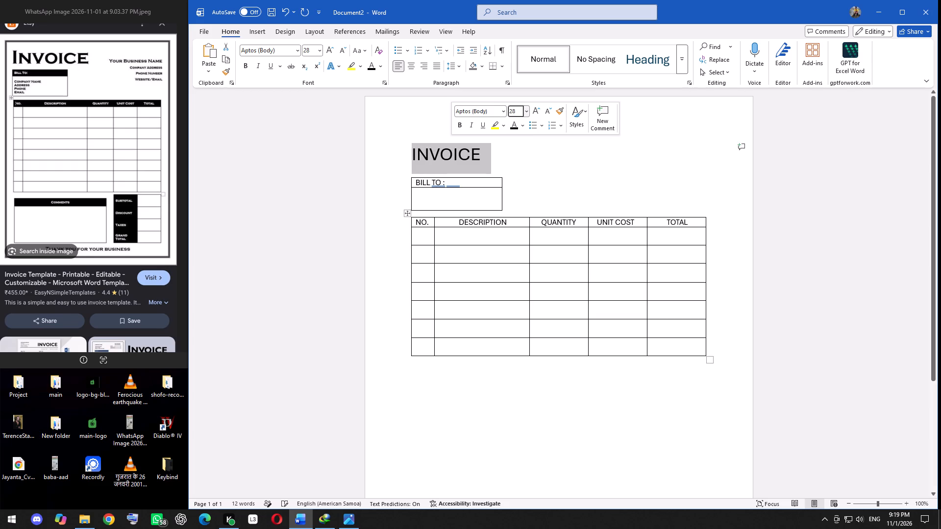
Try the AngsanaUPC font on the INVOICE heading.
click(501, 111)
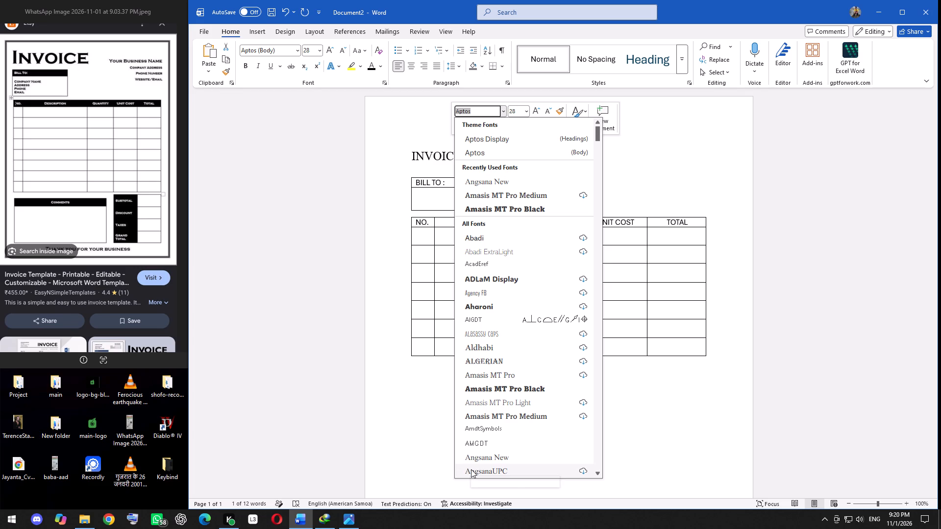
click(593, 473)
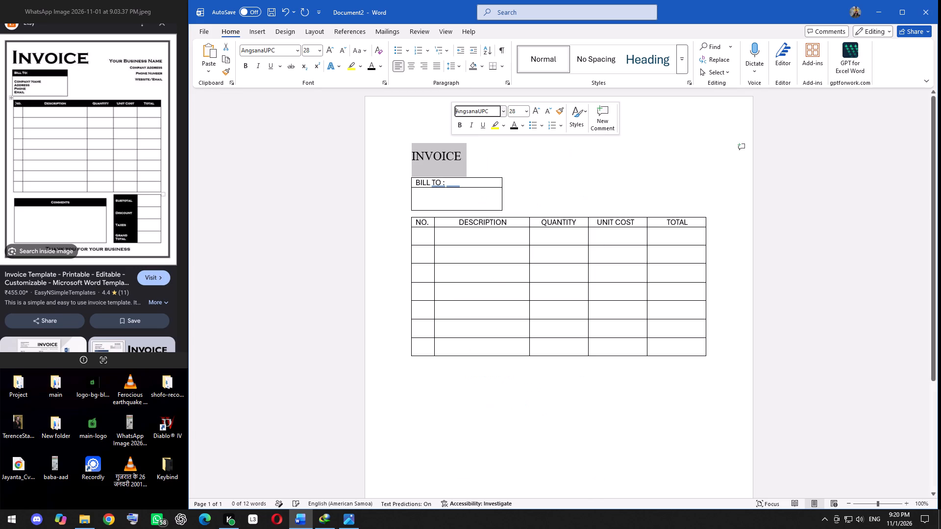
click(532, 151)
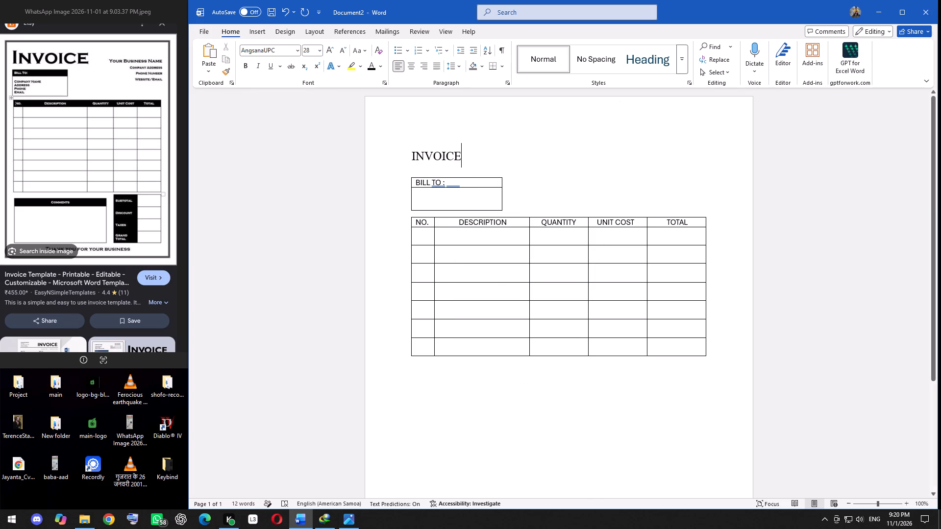
Set the font of the INVOICE heading to Amasis MT Pro Medium.
drag(409, 152, 473, 156)
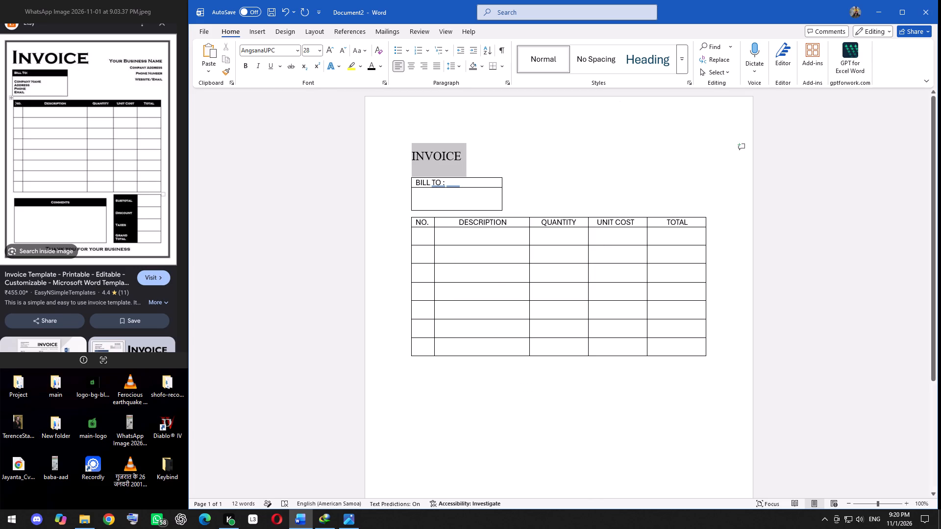
drag(473, 156, 474, 156)
click(530, 125)
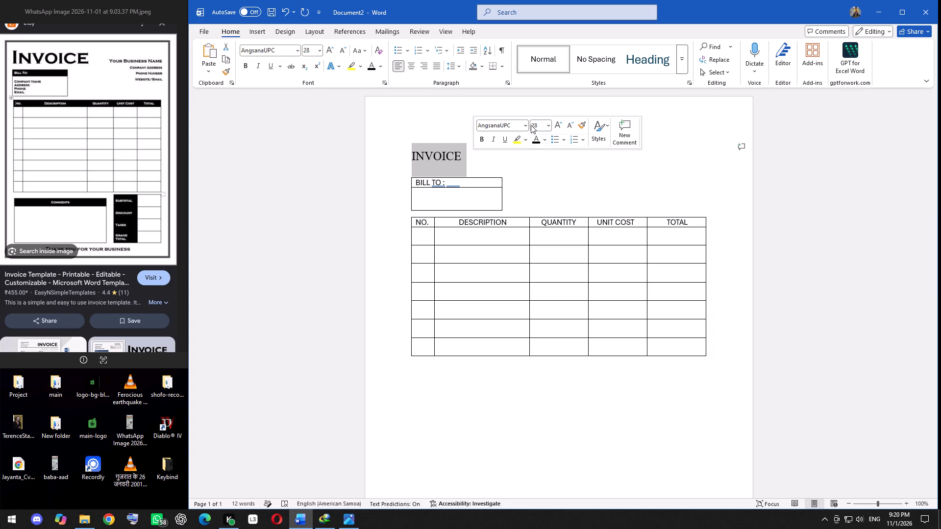
click(527, 125)
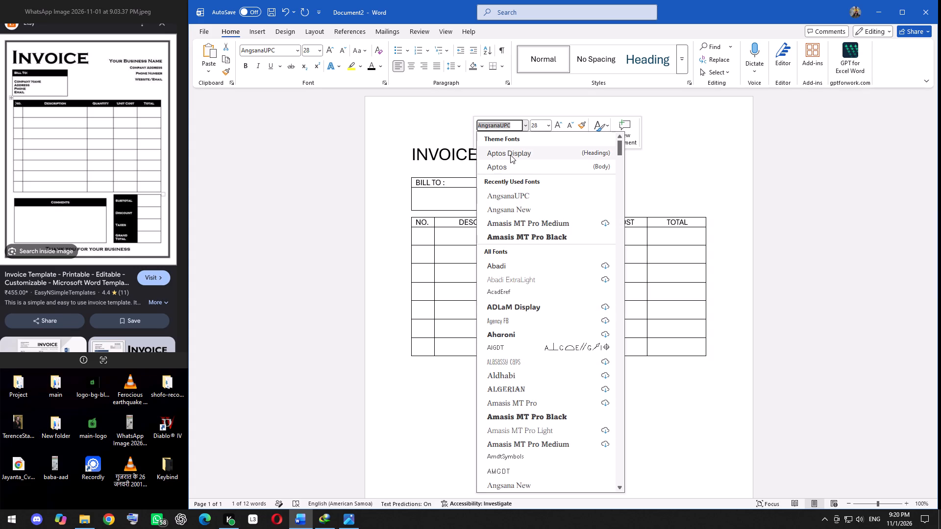
click(515, 222)
click(526, 202)
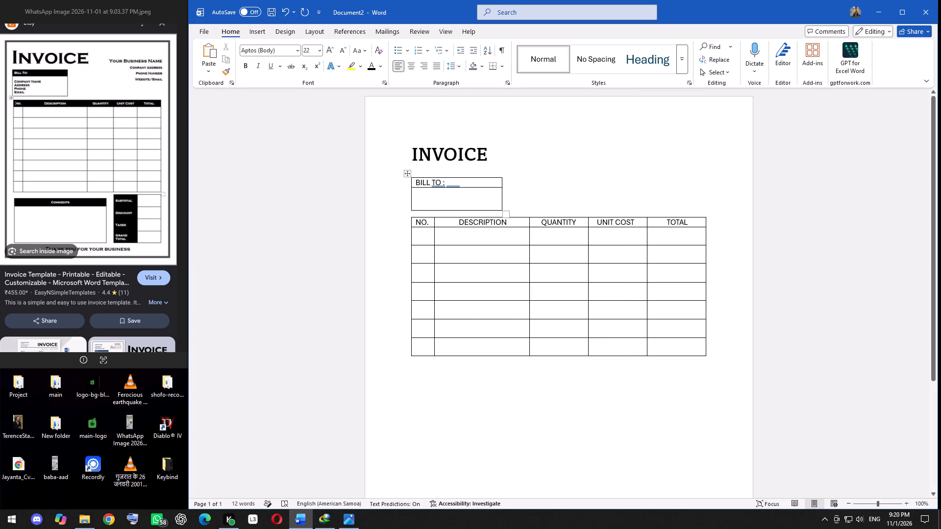
click(623, 150)
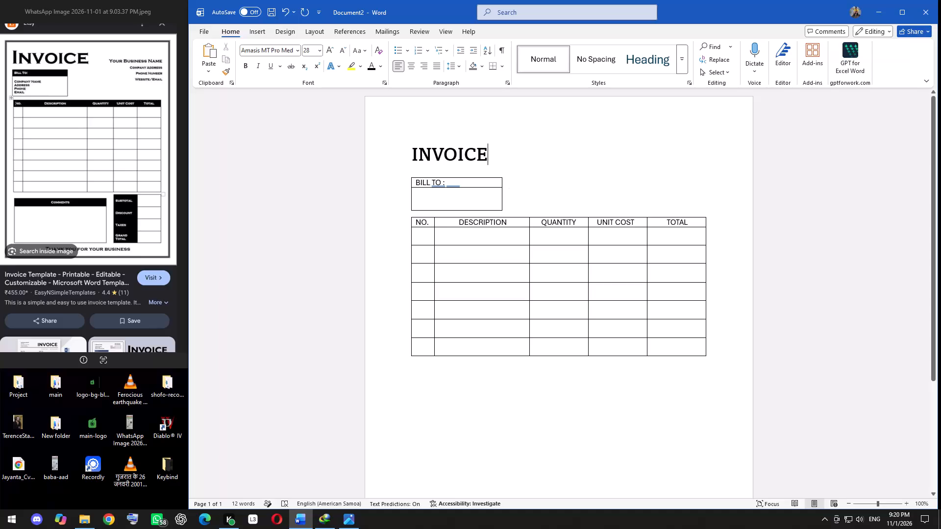
Insert 28 spaces after the INVOICE heading to make room for the business-name text on the same line.
click(597, 154)
click(610, 151)
click(574, 152)
click(541, 150)
key(space)
key(space)
key(space)
key(space)
key(space)
key(space)
key(space)
key(space)
key(space)
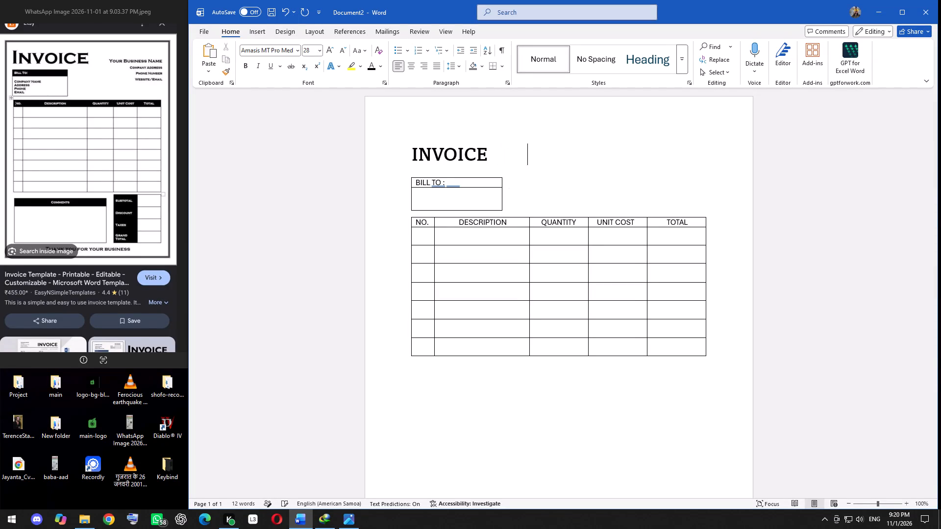
key(space)
key(space)
key(space)
key(space)
key(space)
key(space)
key(space)
key(space)
key(space)
key(space)
key(space)
key(space)
key(space)
key(space)
key(space)
key(space)
key(space)
key(space)
key(space)
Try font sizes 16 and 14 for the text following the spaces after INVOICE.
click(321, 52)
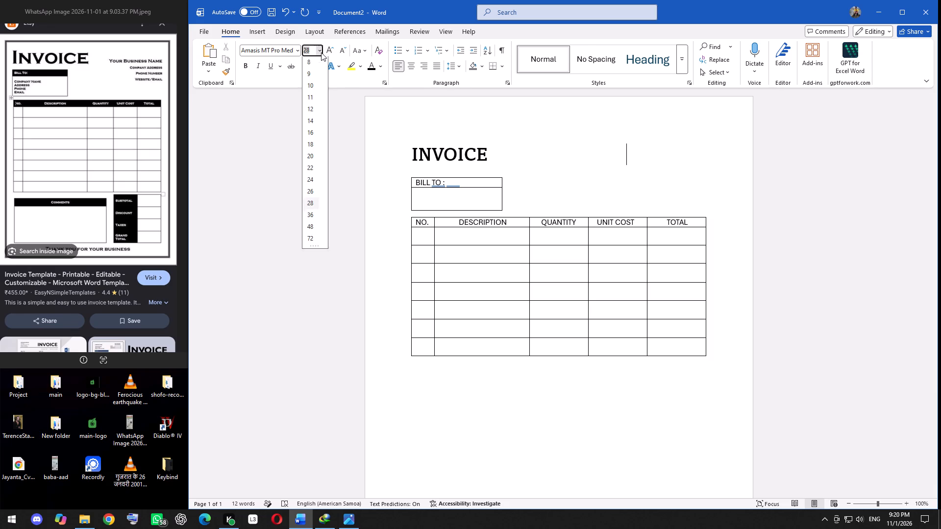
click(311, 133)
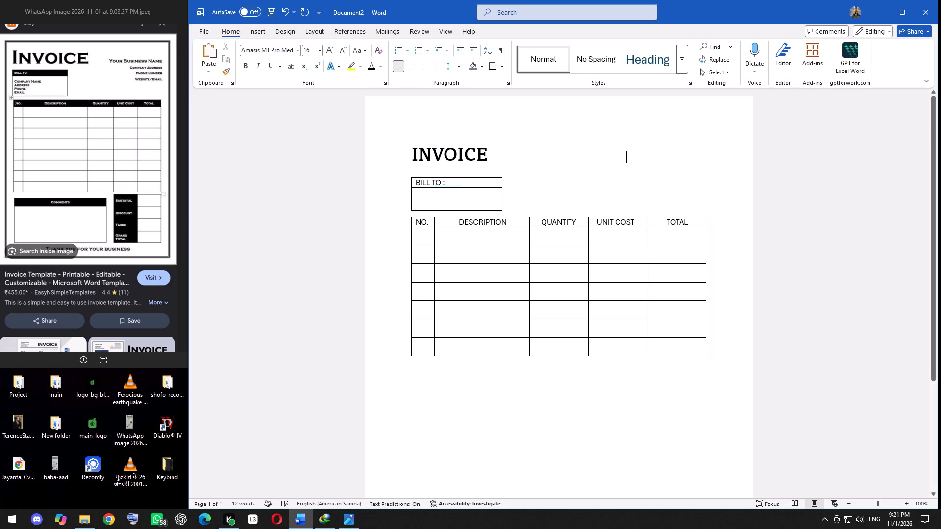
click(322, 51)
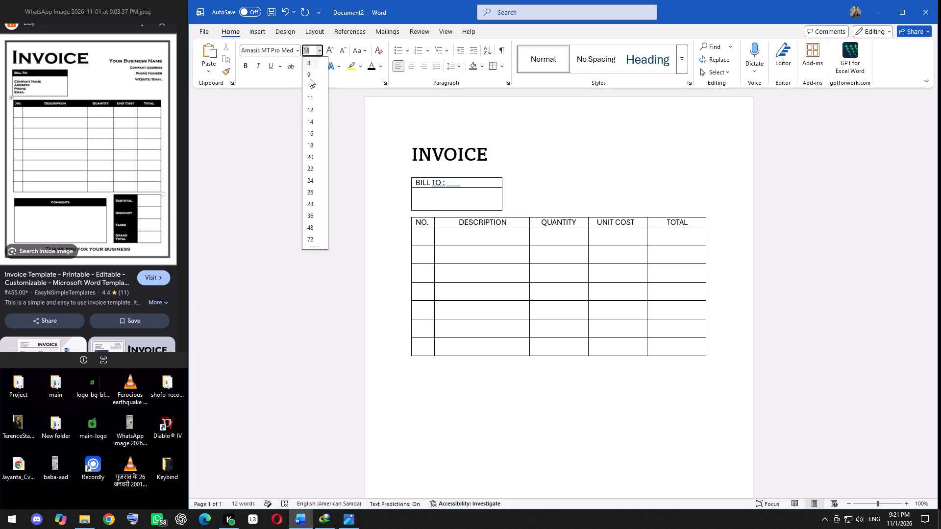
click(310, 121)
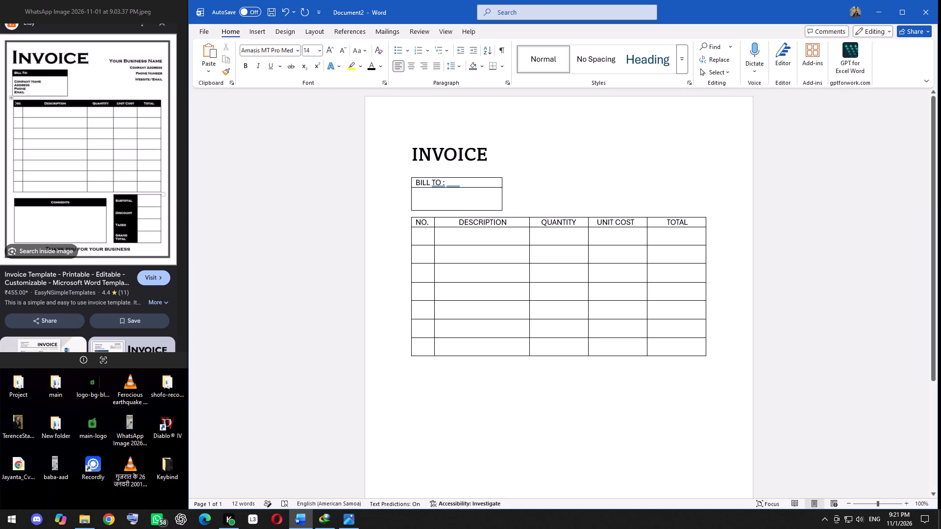
Remove six of the spaces after INVOICE and set the font size at that point to 16.
key(BackSpace)
key(BackSpace)
key(BackSpace)
key(BackSpace)
key(BackSpace)
key(BackSpace)
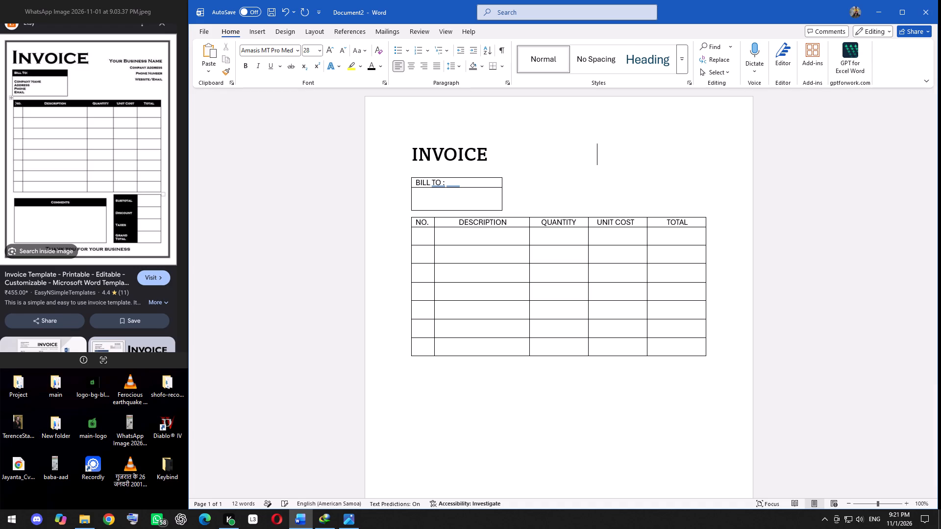
click(320, 49)
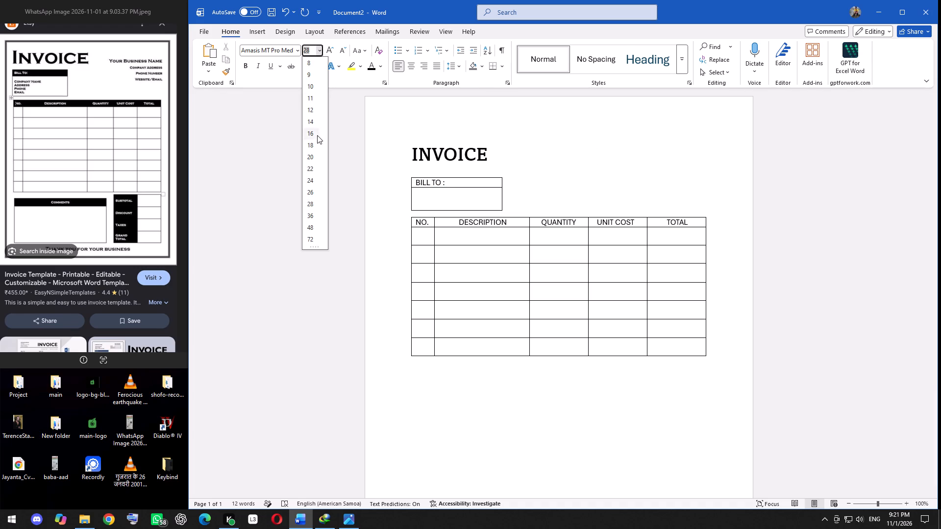
click(317, 136)
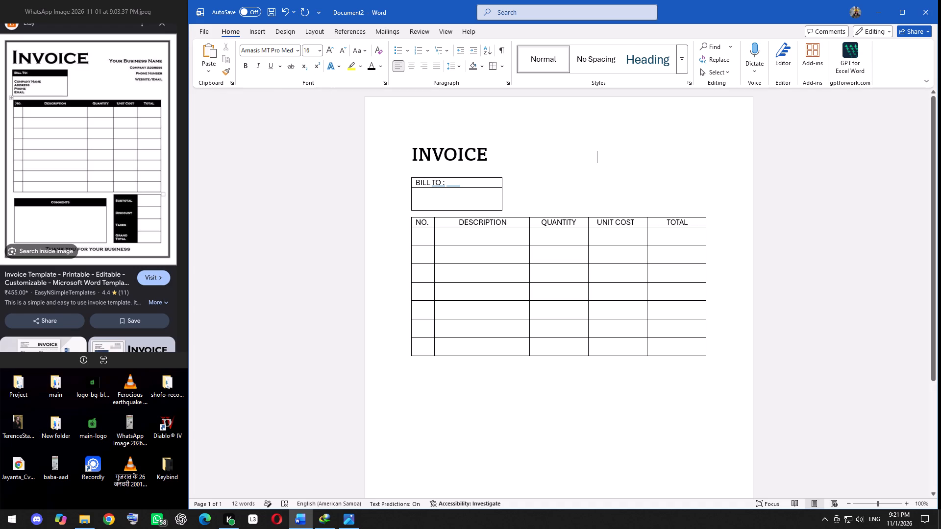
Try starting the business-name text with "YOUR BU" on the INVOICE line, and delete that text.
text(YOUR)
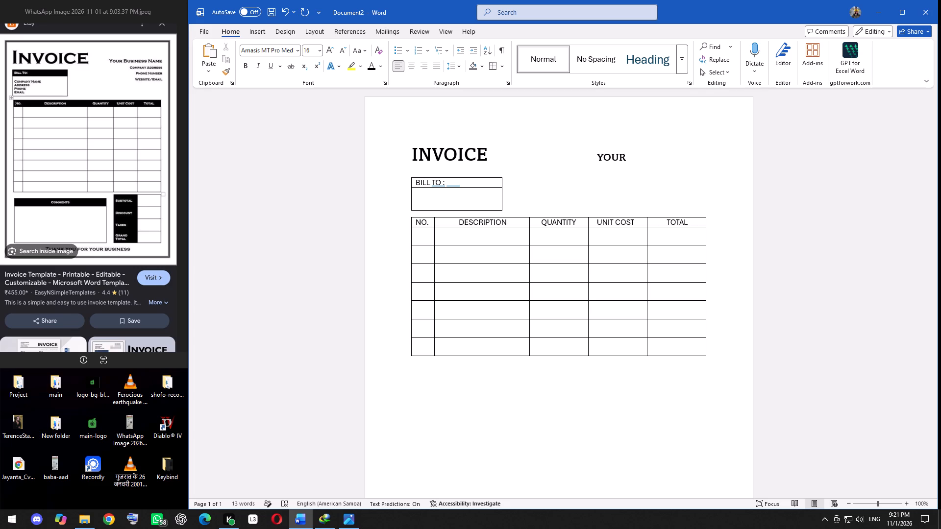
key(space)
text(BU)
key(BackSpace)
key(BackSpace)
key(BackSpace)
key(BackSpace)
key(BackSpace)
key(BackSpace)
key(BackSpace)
Enter the business name ADITI ENTERPRISE at the 16 pt insertion point after the spaces on the INVOICE line.
key(shift+a)
key(BackSpace)
key(a)
text(DITI)
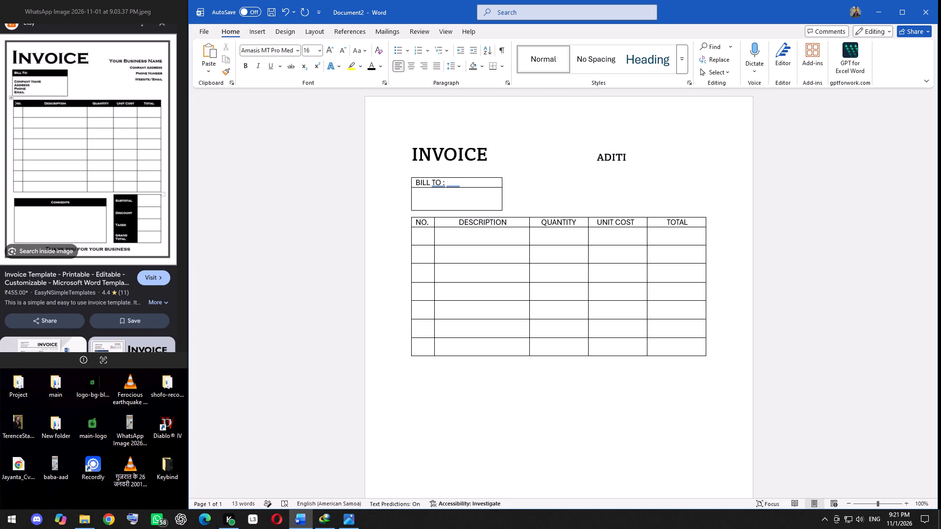
key(space)
text(ENTERPRISE)
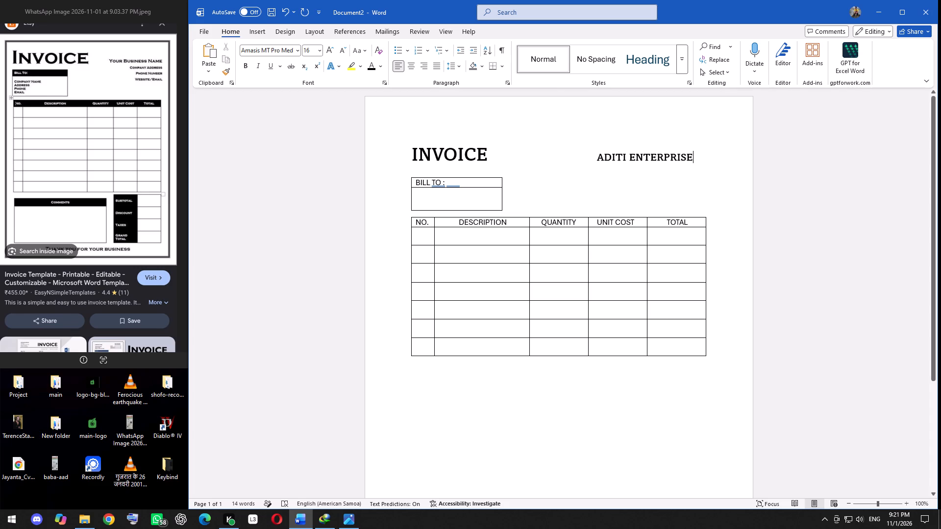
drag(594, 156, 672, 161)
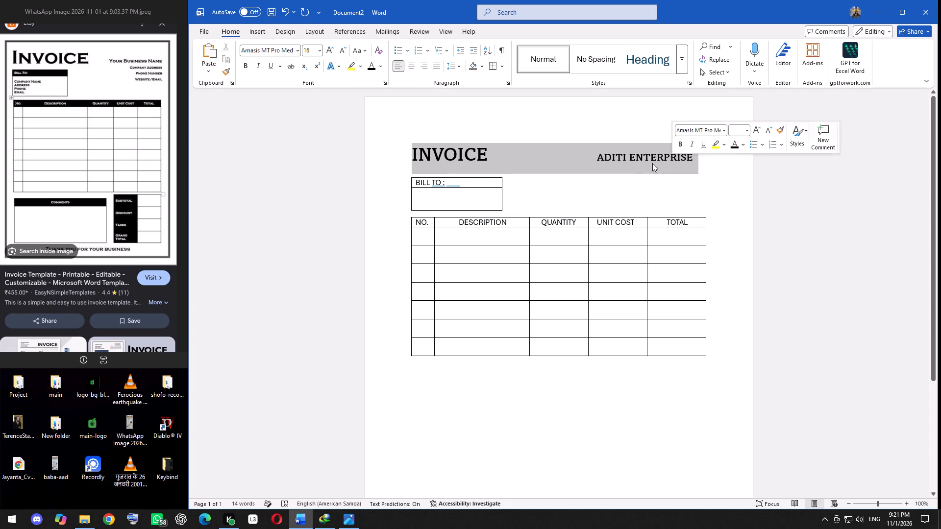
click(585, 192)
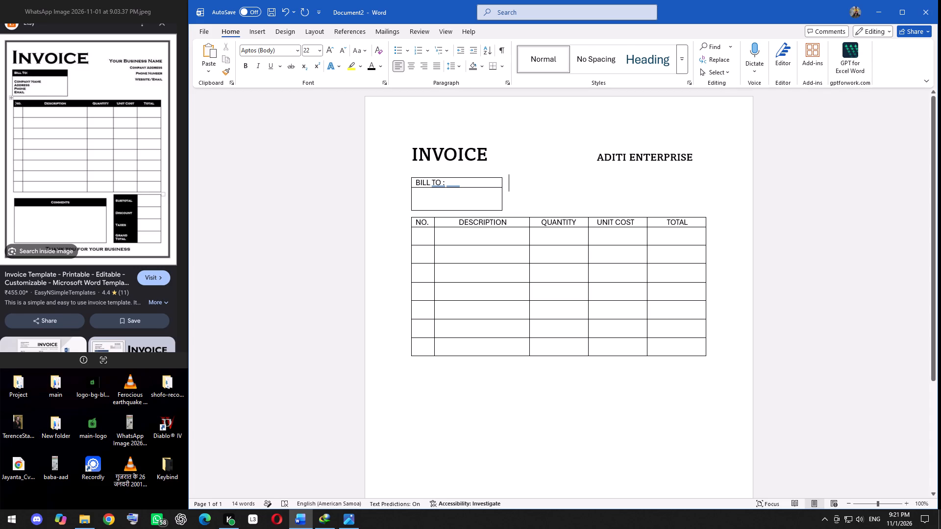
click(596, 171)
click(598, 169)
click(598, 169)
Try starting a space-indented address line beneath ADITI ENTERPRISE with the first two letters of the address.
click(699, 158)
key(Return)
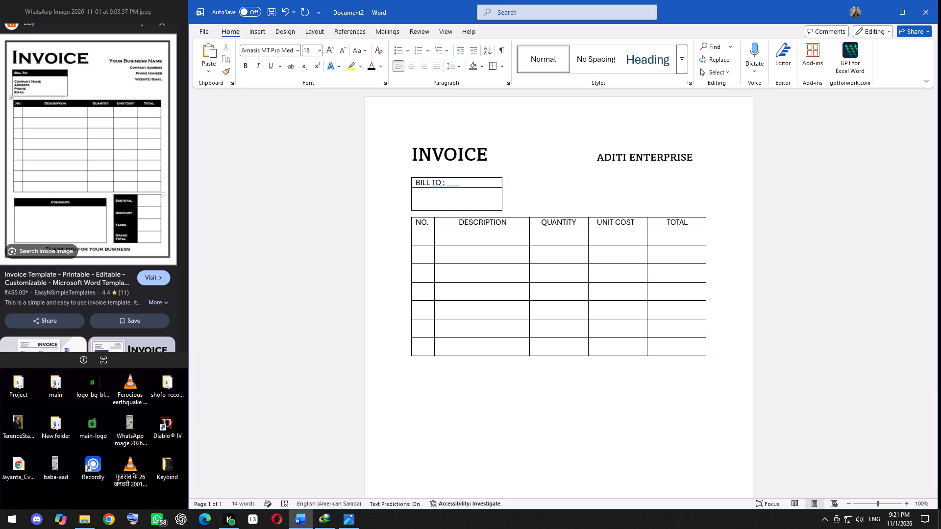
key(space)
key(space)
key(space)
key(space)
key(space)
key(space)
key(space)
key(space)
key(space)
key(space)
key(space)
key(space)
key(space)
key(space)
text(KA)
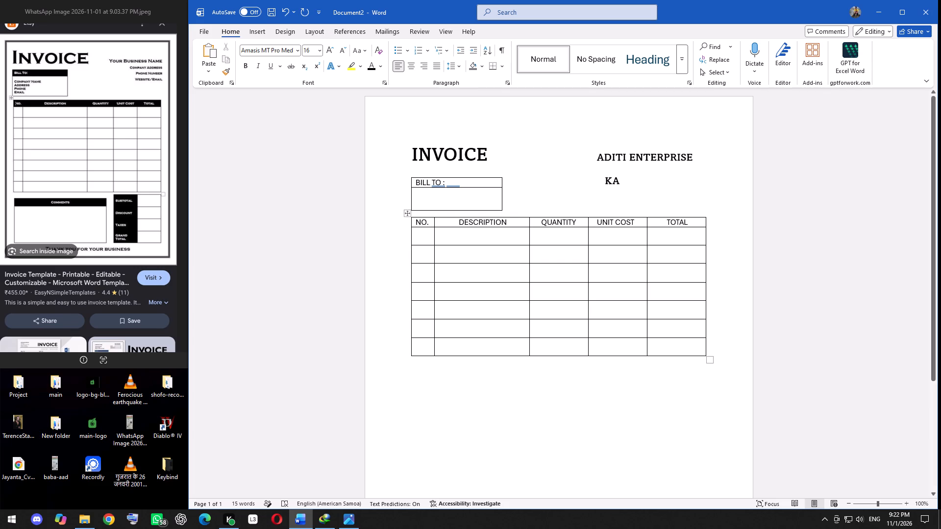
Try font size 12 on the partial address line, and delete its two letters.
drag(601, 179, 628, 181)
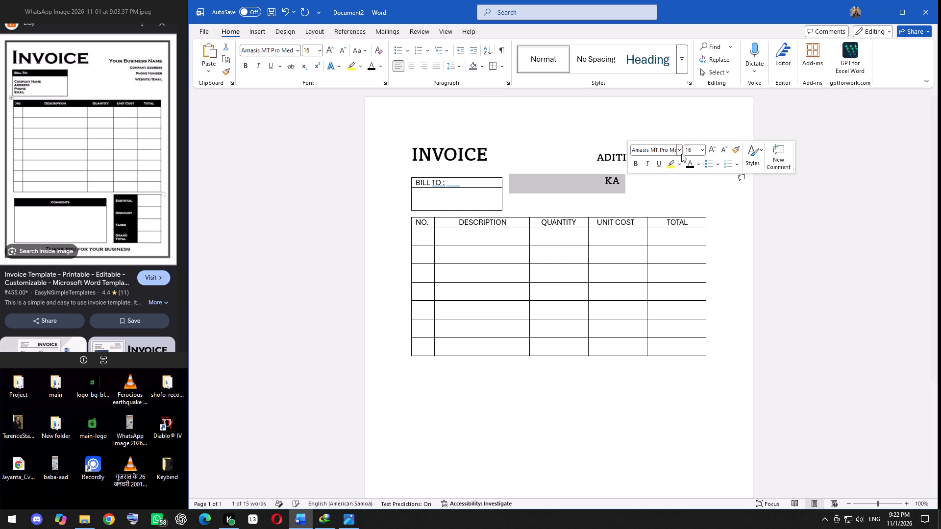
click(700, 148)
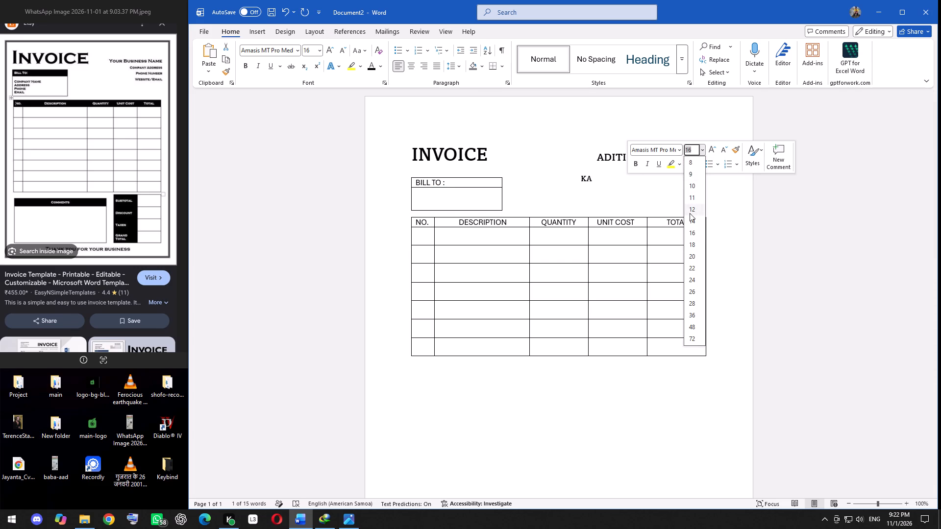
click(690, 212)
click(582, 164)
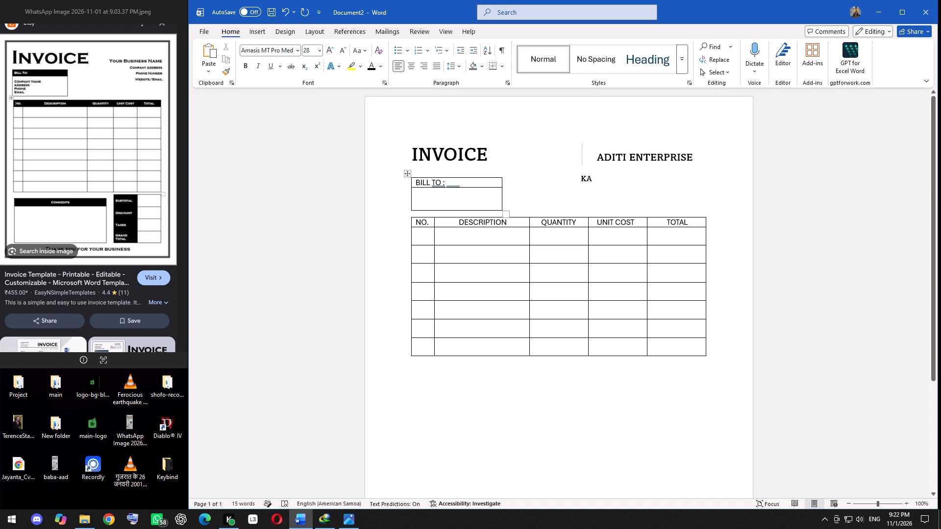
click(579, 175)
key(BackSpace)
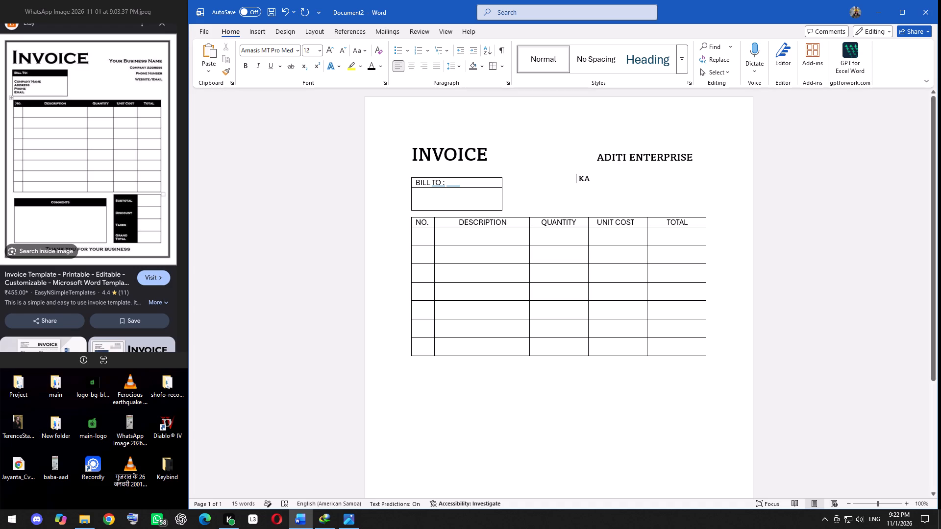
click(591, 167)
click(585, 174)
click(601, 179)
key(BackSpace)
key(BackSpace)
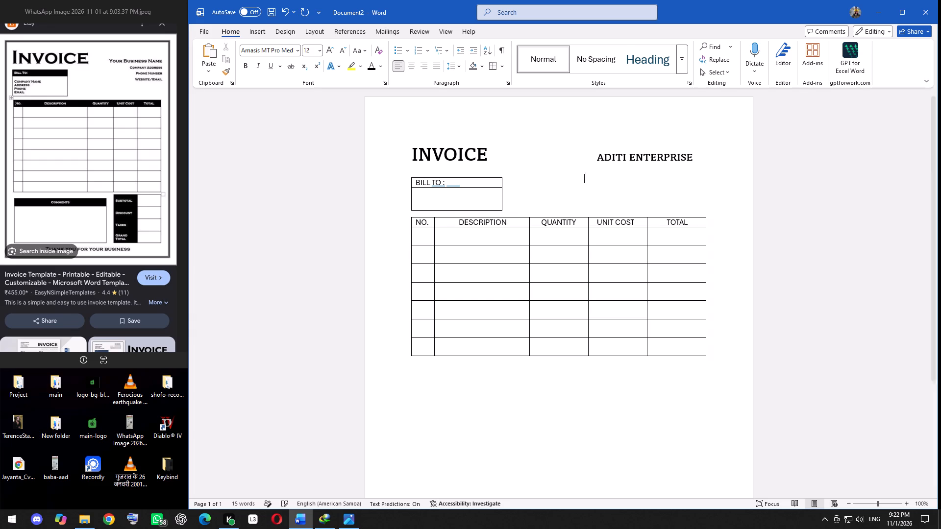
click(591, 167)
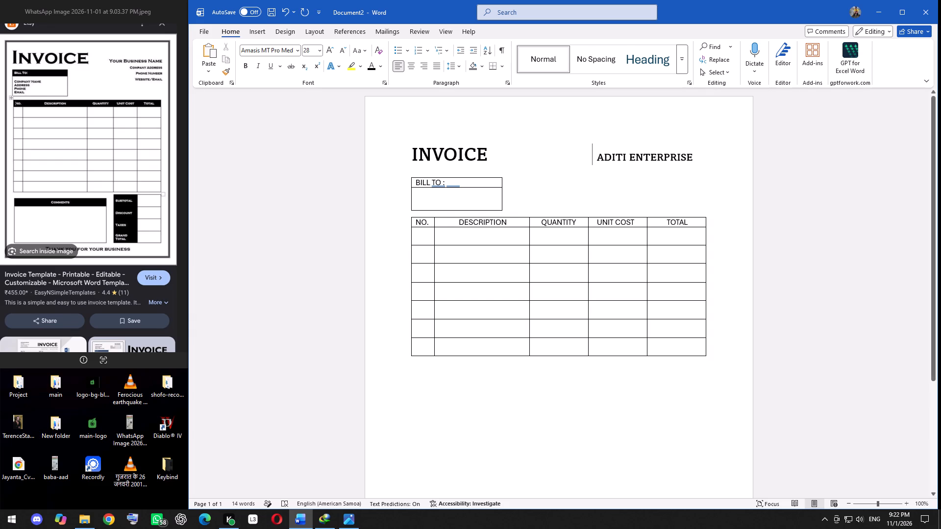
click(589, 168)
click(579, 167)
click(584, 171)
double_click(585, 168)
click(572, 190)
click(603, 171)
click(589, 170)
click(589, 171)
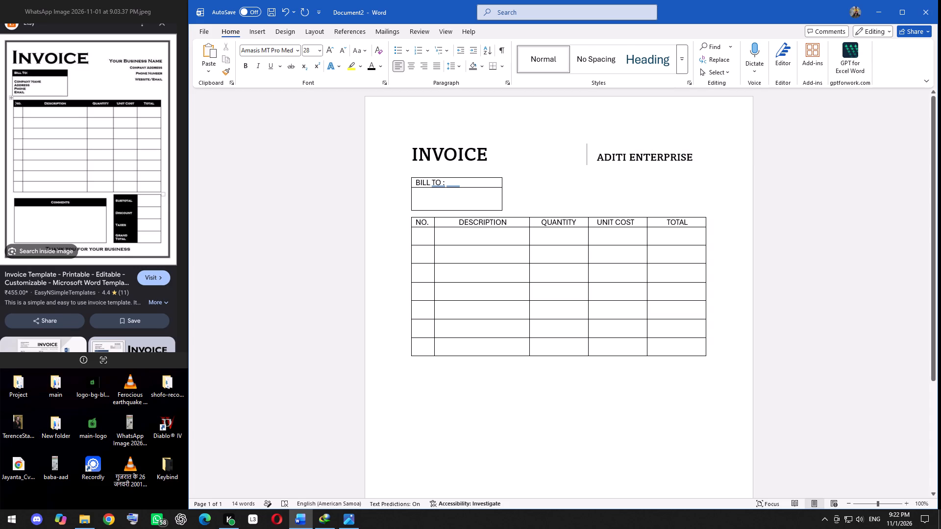
Start a new line after ADITI ENTERPRISE and indent it with spaces to align with the start of the business name.
click(698, 156)
key(Return)
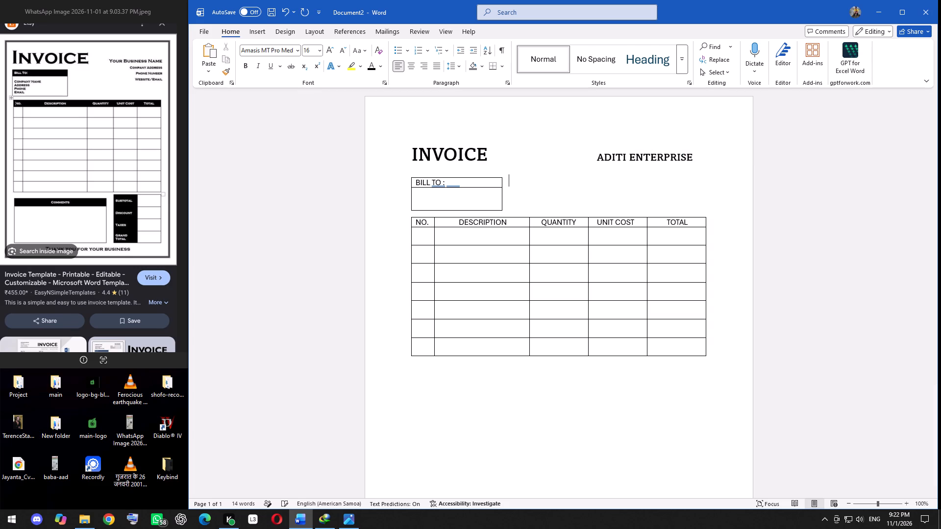
key(space)
key(space)
key(space)
key(space)
key(space)
key(space)
key(space)
key(space)
key(space)
key(space)
key(space)
key(space)
key(space)
key(space)
key(space)
key(space)
key(space)
key(space)
key(space)
key(space)
key(BackSpace)
key(BackSpace)
key(BackSpace)
Enter the company address on the indented line beneath ADITI ENTERPRISE.
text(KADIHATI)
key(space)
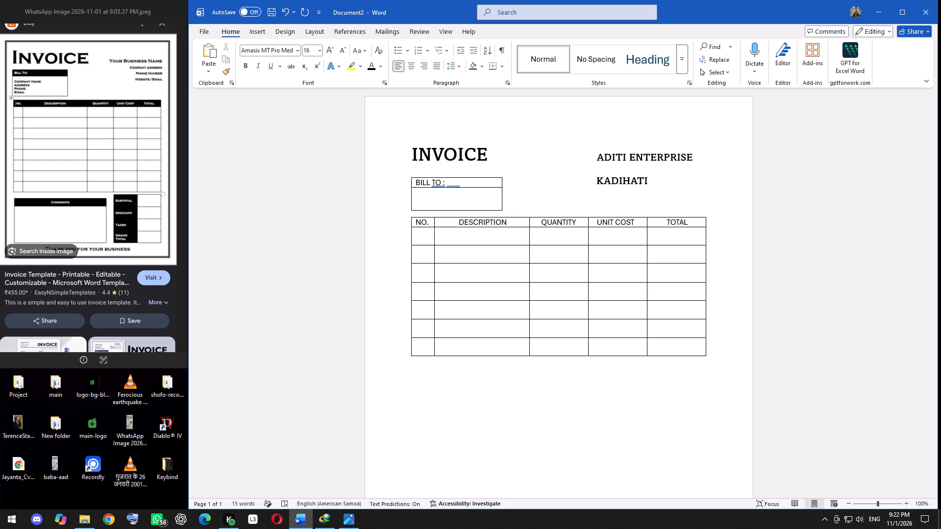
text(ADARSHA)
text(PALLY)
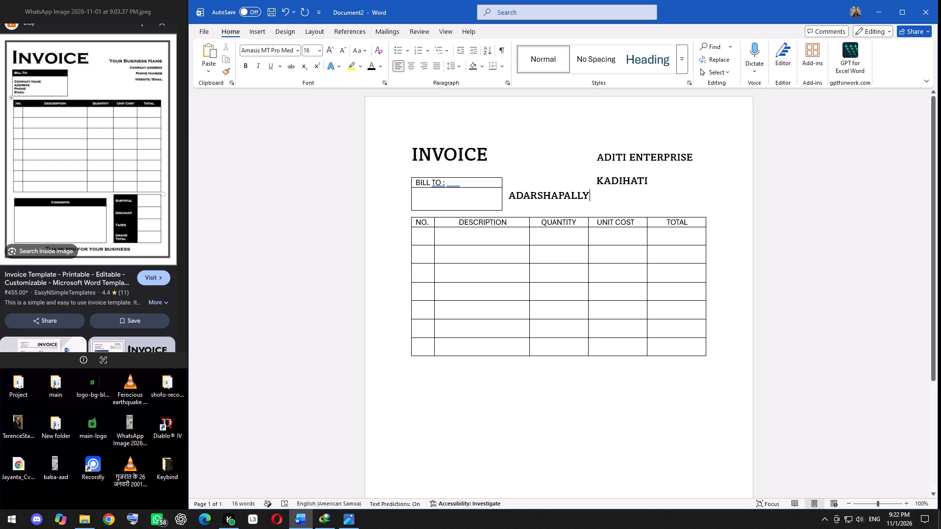
Set the font size of the company address text to 12.
drag(597, 175, 649, 195)
click(724, 166)
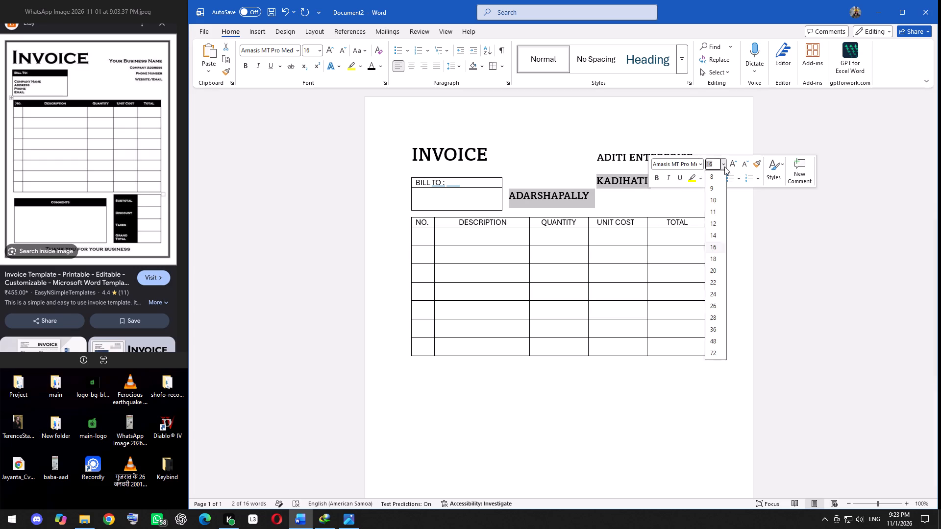
click(714, 225)
click(553, 188)
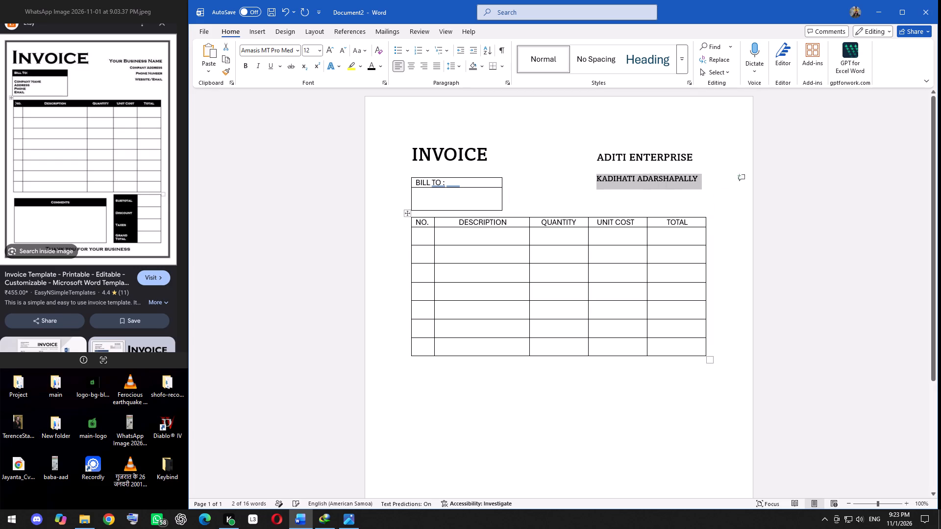
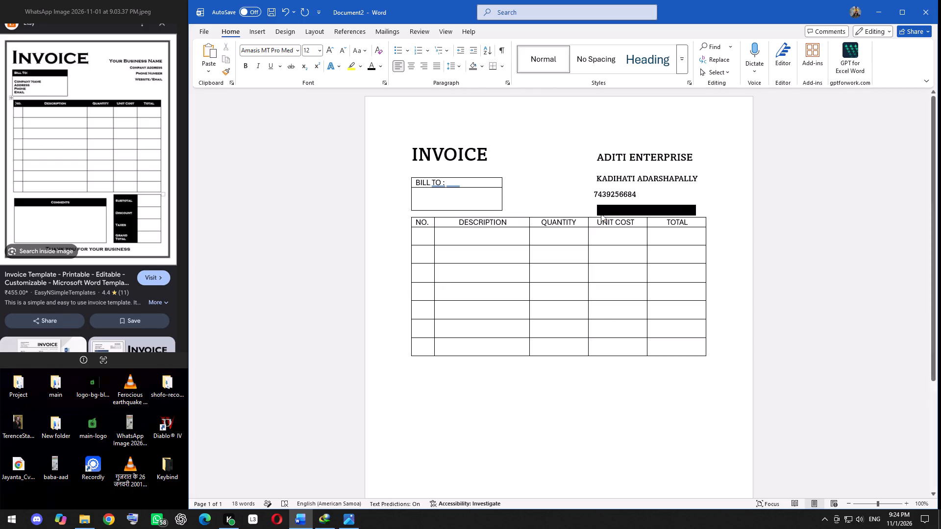
Replace the first letter of the e-mail line beneath the phone number with a lowercase a.
key(BackSpace)
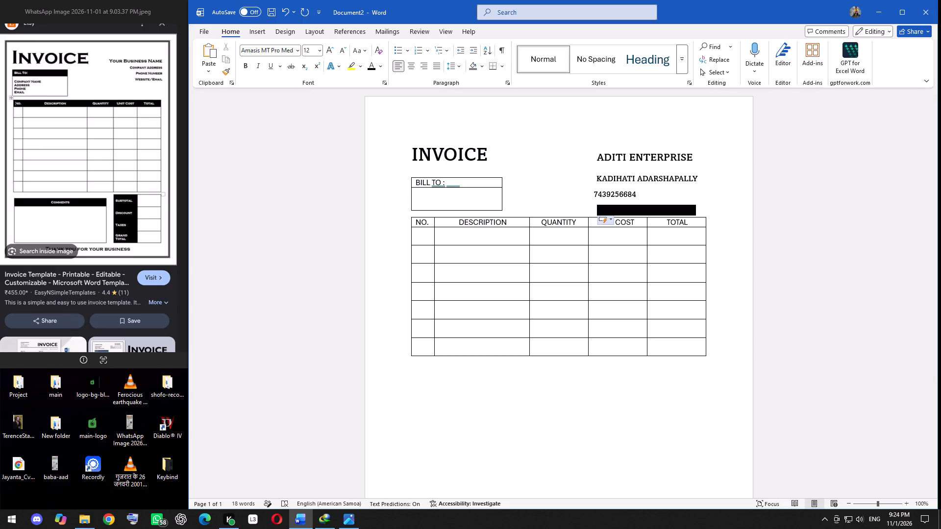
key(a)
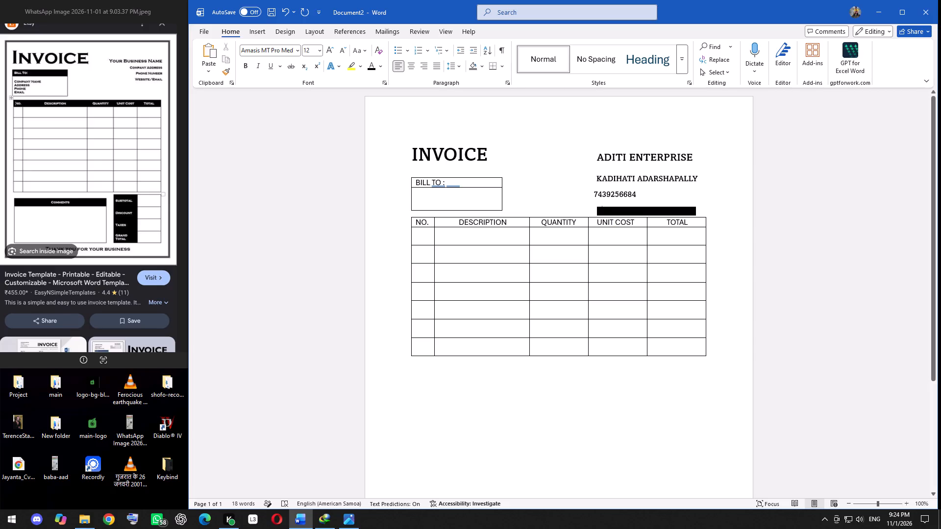
click(577, 186)
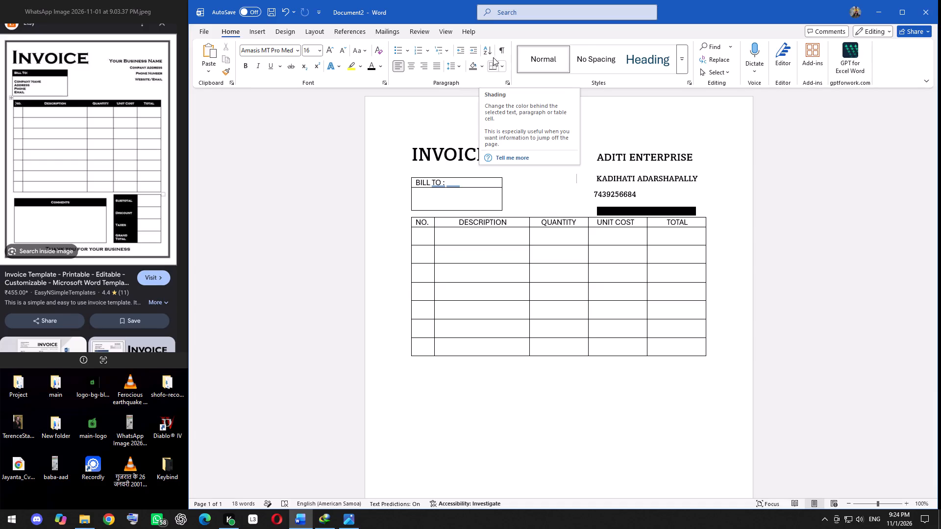
Apply font size 28 to the INVOICE heading.
drag(614, 194, 616, 188)
click(564, 171)
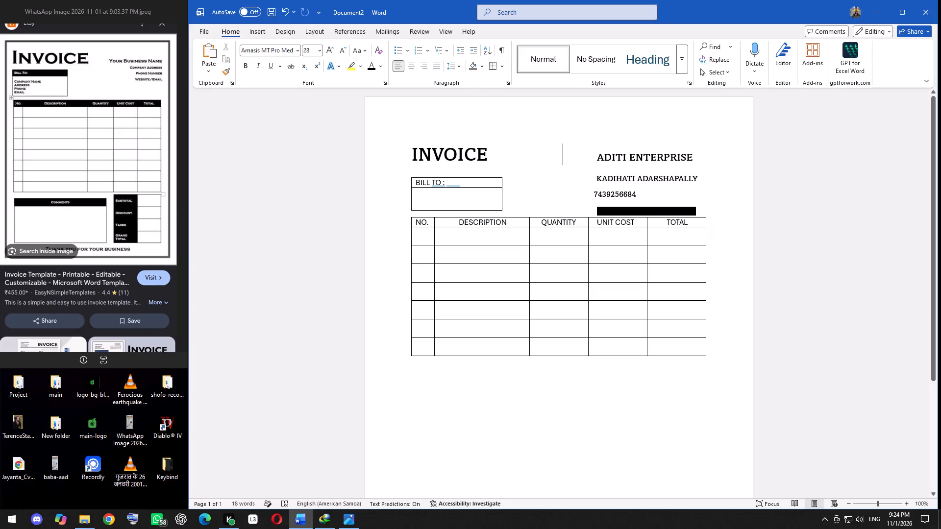
drag(403, 143, 414, 148)
click(380, 139)
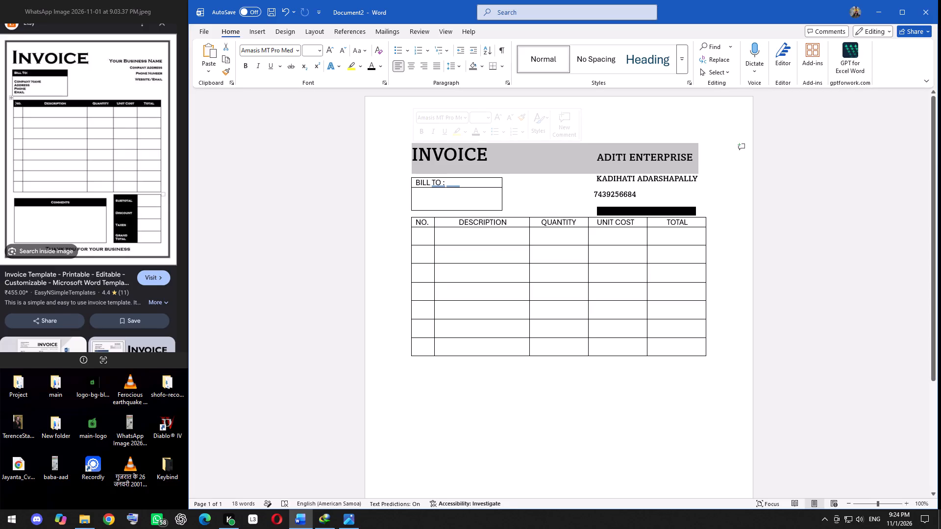
click(494, 109)
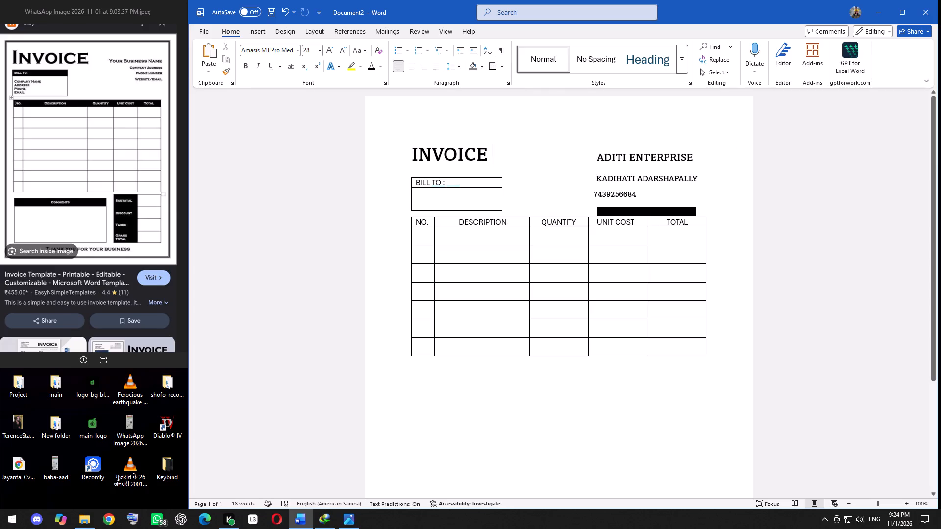
drag(489, 152, 407, 152)
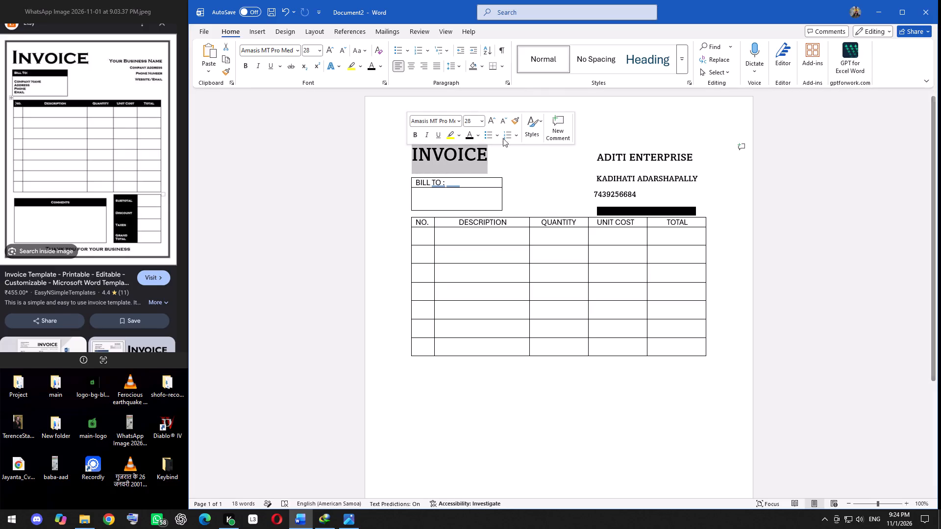
click(481, 122)
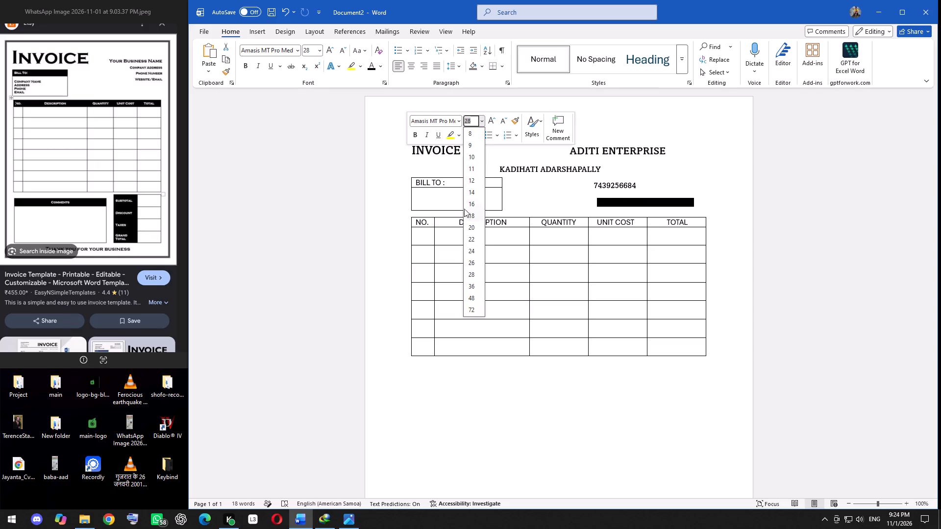
click(472, 275)
click(517, 185)
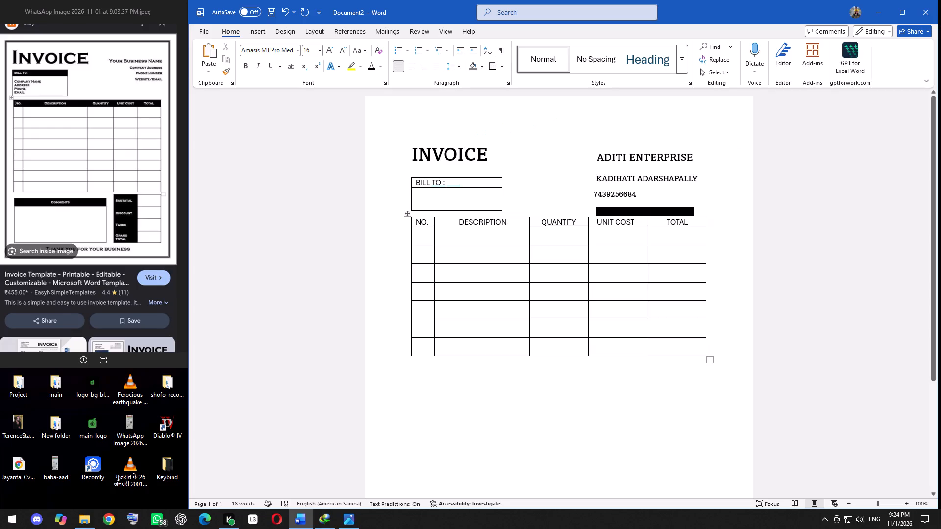
Fill the cell under BILL TO with ADITI ENTERPRICE and, on a second line, the first word of the company address.
click(419, 199)
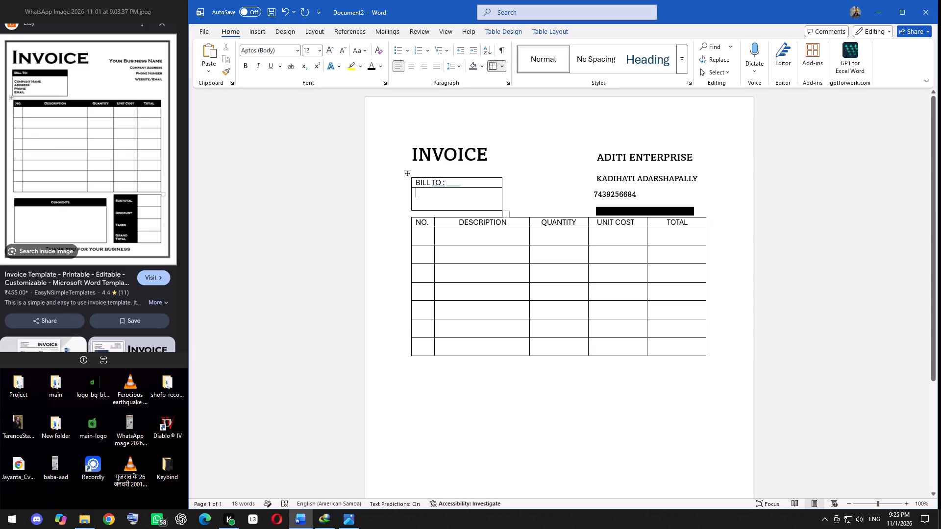
key(a)
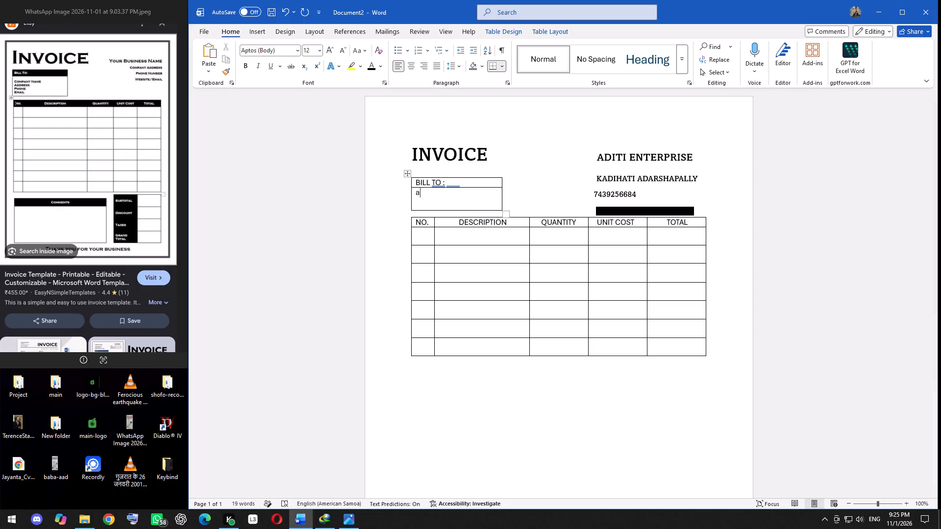
key(BackSpace)
key(BackSpace)
key(a)
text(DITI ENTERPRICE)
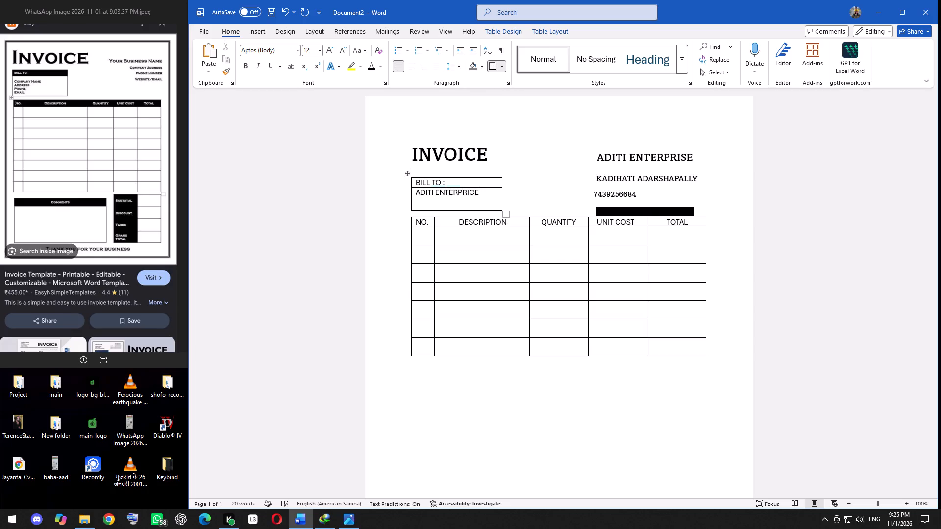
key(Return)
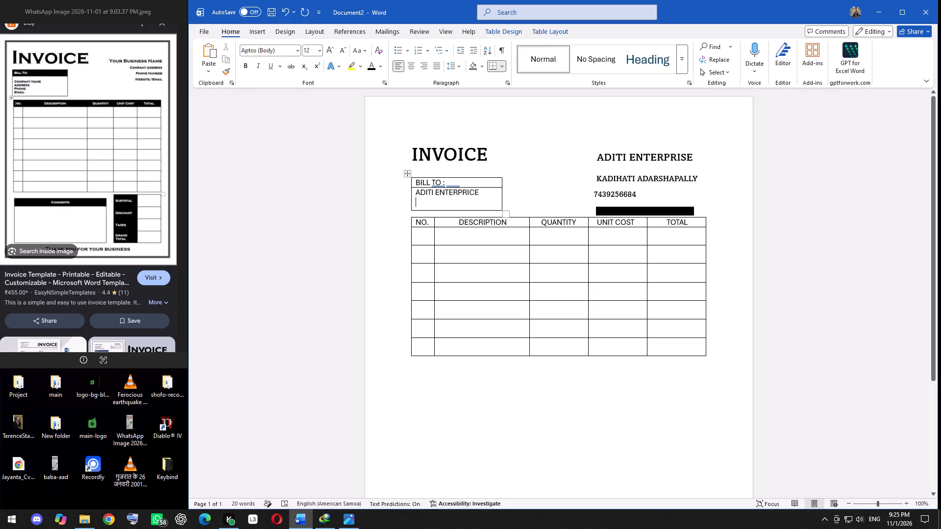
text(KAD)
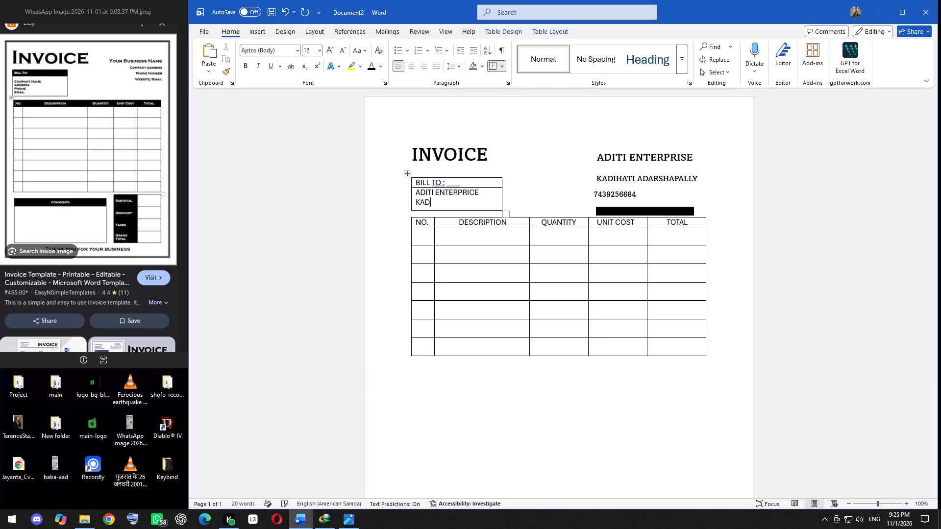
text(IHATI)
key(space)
Add a blank line below the items table and insert a table of one column and two rows there.
click(435, 453)
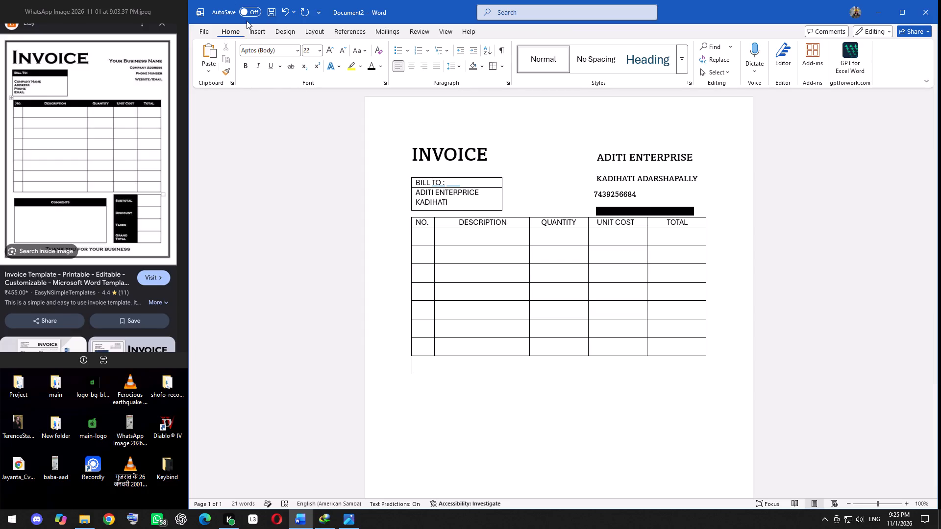
drag(256, 25, 261, 24)
click(267, 71)
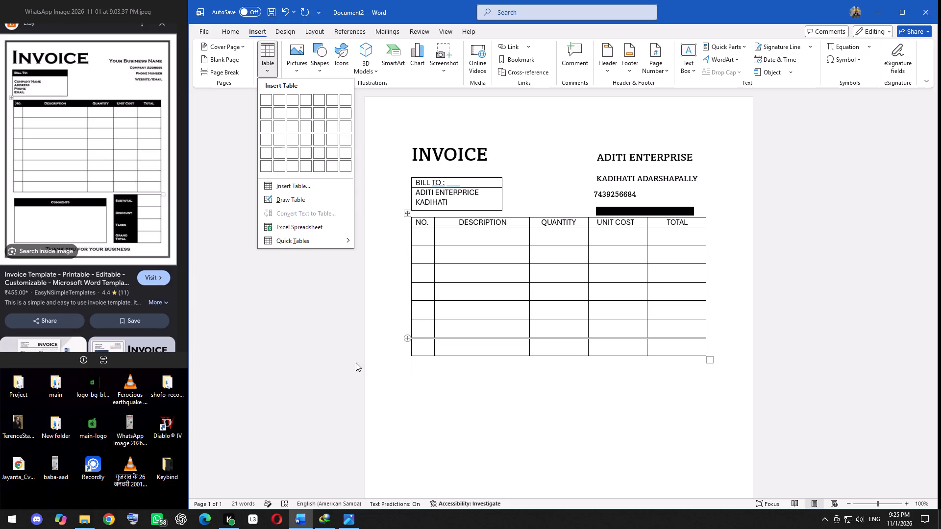
click(436, 427)
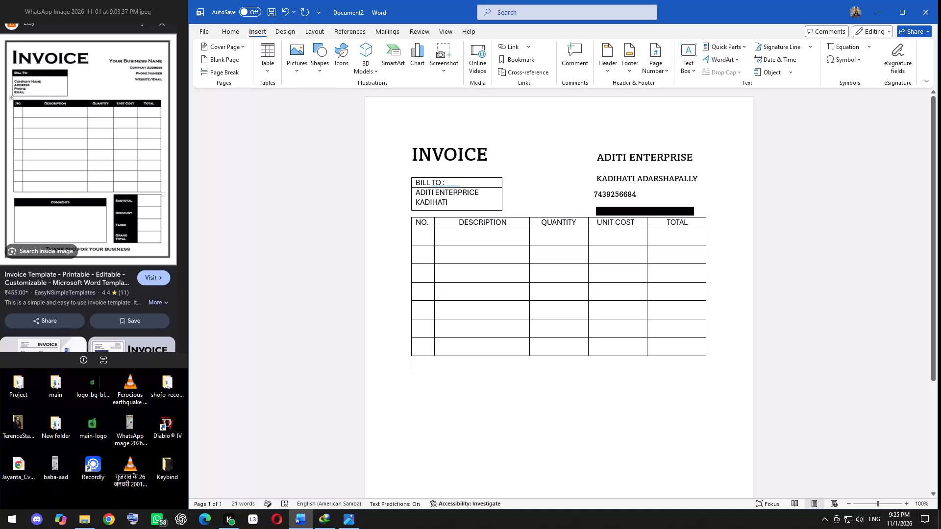
key(Return)
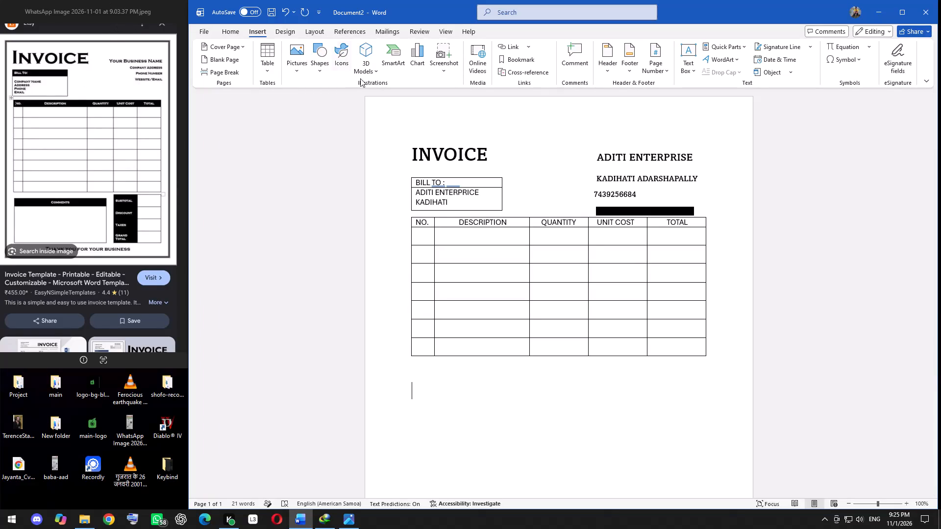
click(264, 72)
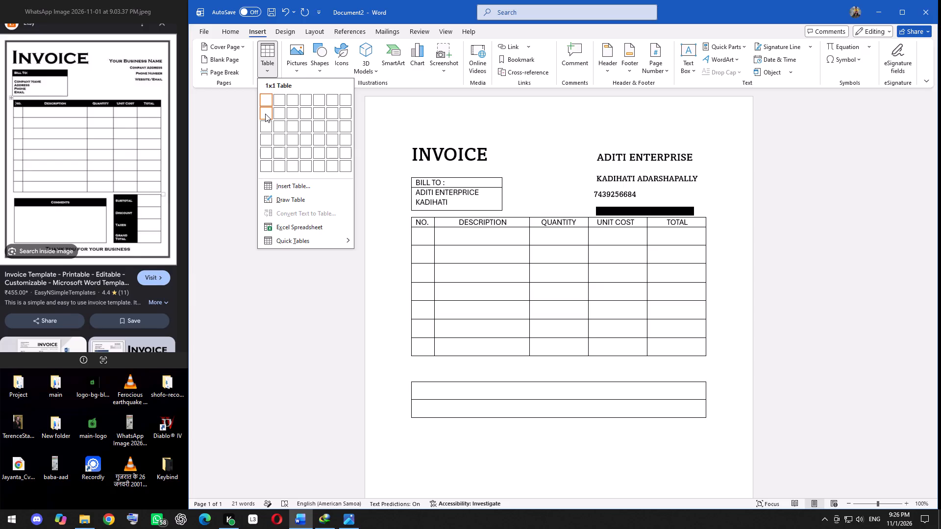
click(265, 114)
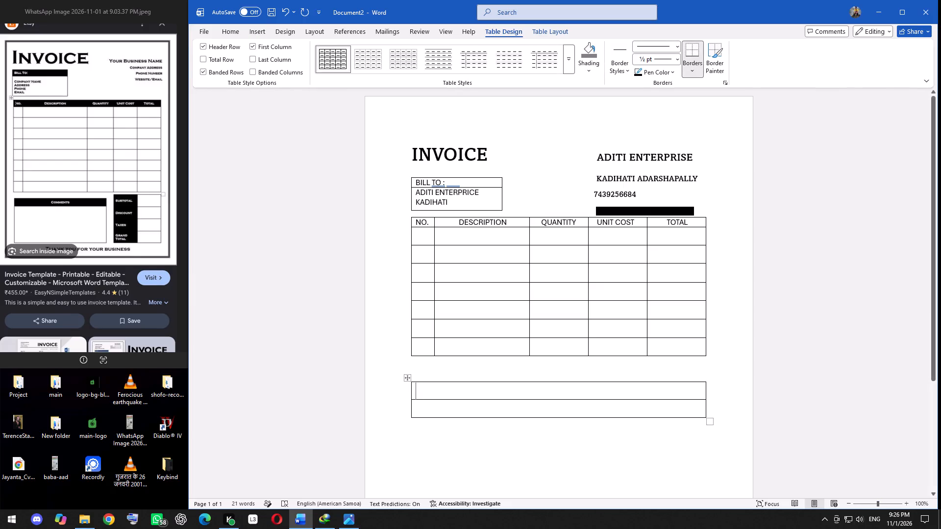
Resize the new two-row table to about half the items table's width and about twice its inserted height.
drag(705, 421, 610, 430)
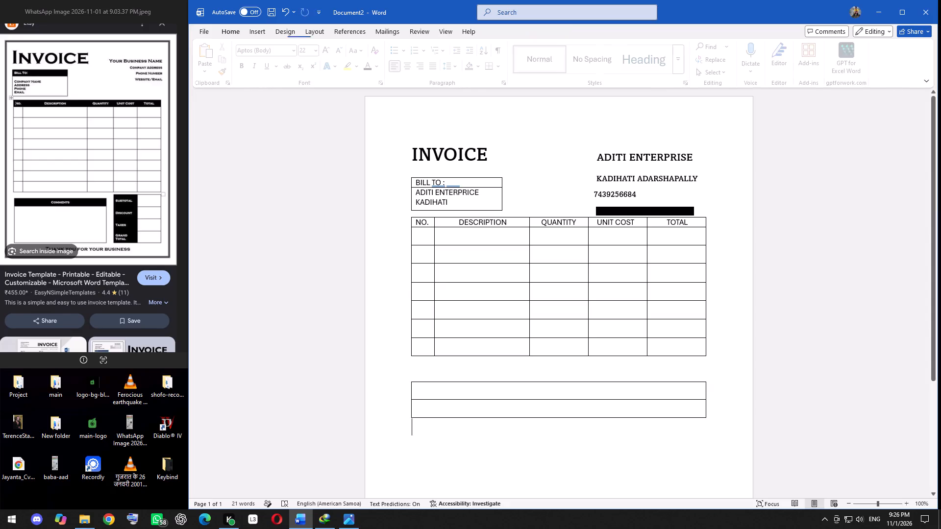
drag(702, 409, 596, 413)
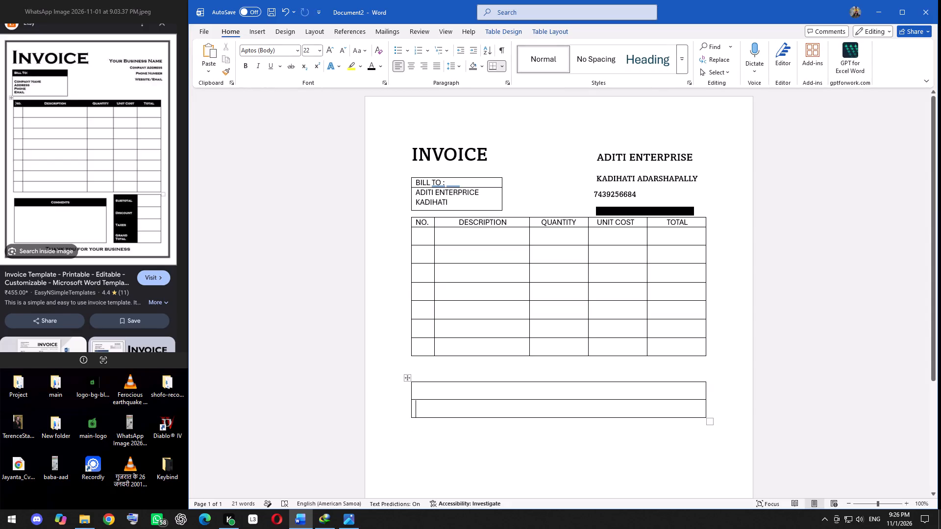
drag(707, 423, 626, 419)
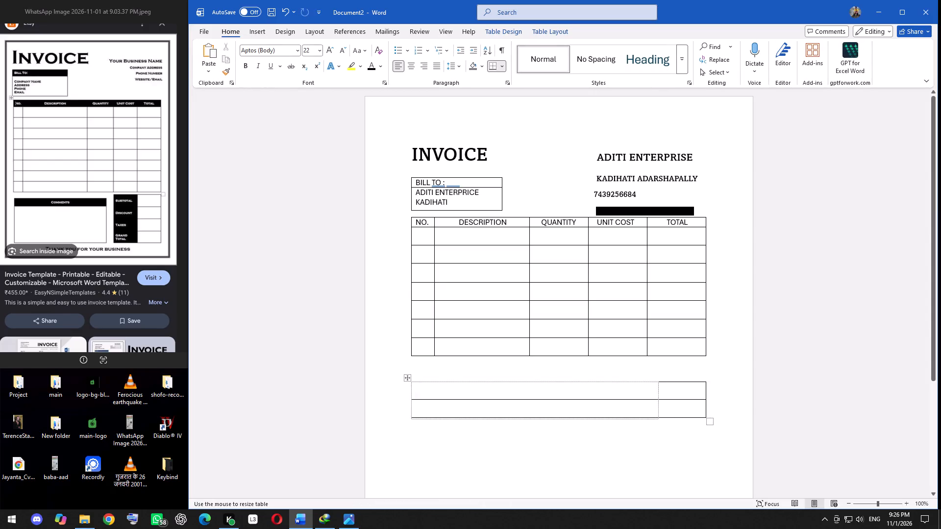
drag(626, 419, 518, 431)
drag(518, 431, 529, 456)
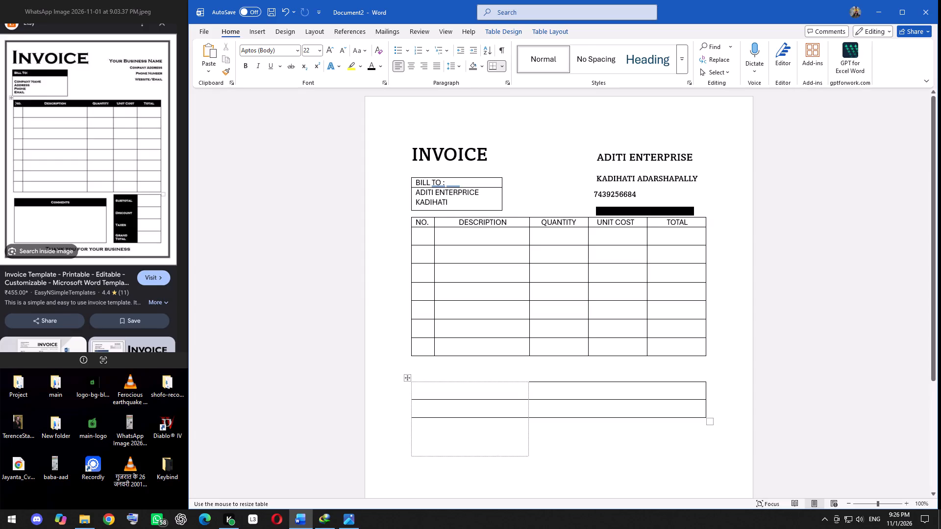
drag(529, 456, 553, 457)
drag(553, 457, 557, 457)
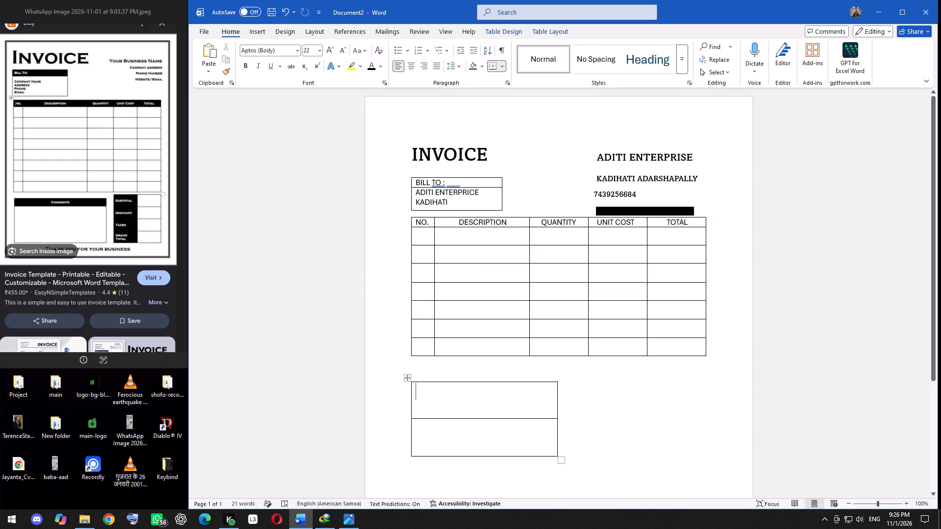
Reduce the height of the new table's top row to a single text line.
drag(543, 419, 543, 401)
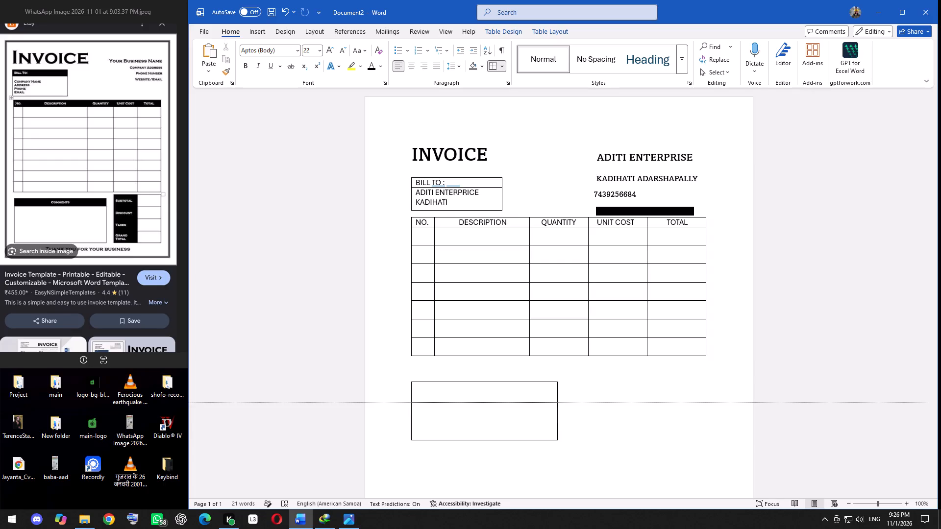
drag(543, 401, 543, 393)
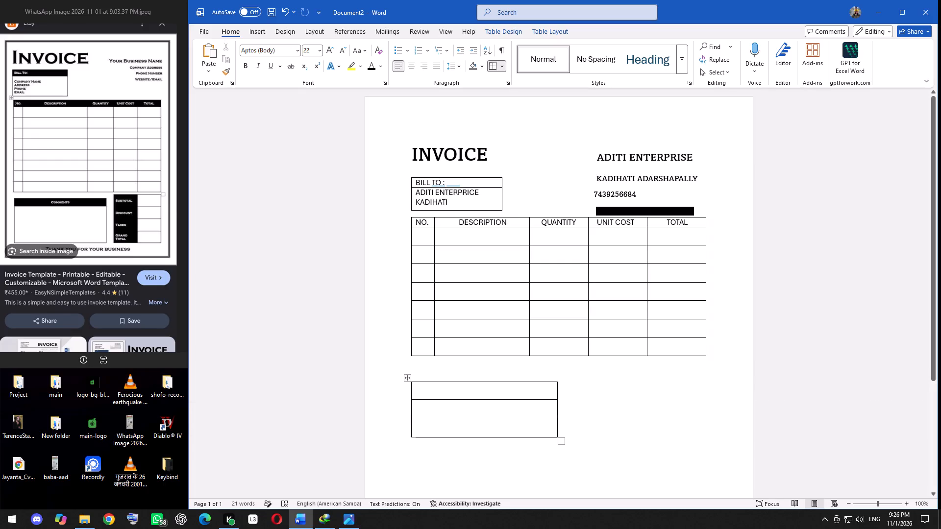
drag(534, 400, 534, 392)
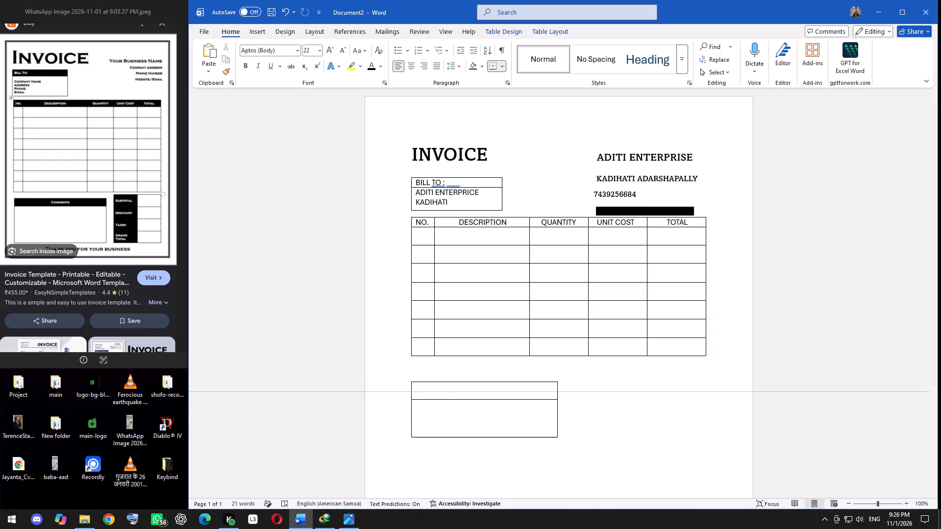
drag(534, 392, 535, 393)
click(601, 406)
Enter COMMENTS in the top row of the new table.
click(481, 391)
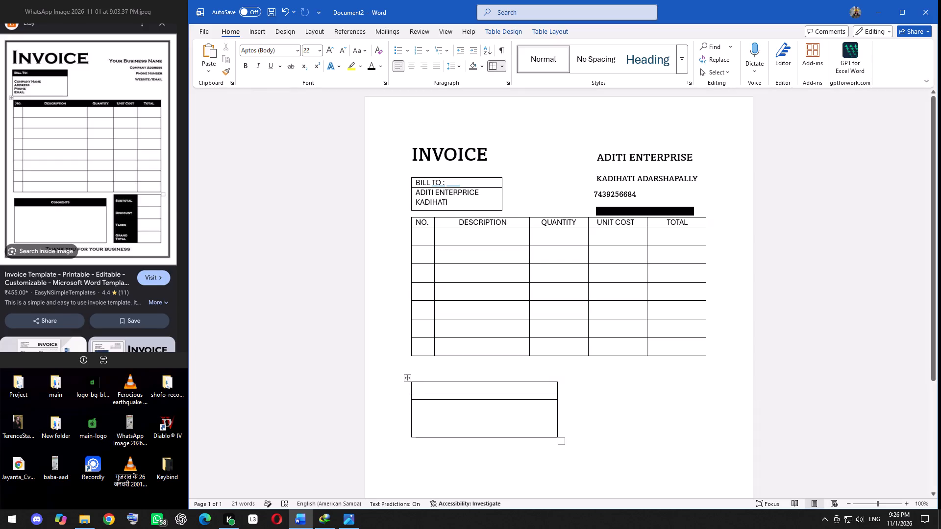
text(COMM)
text(ENTS)
Centre the COMMENTS heading in its row by adding ten leading spaces.
drag(415, 385, 425, 391)
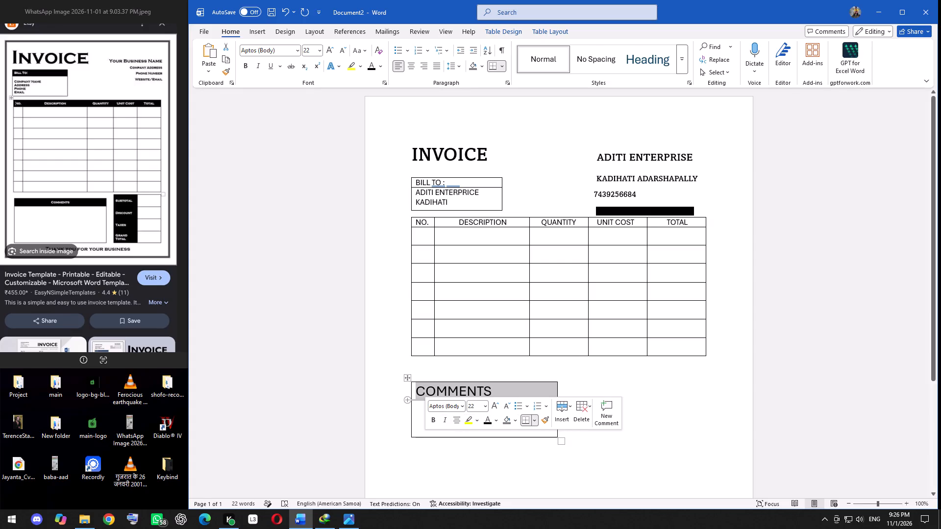
click(684, 437)
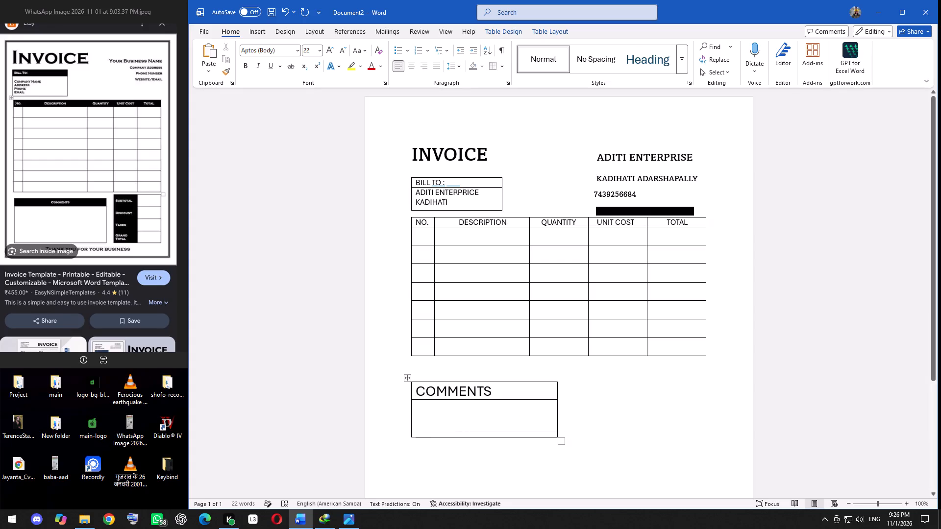
click(416, 390)
key(space)
key(space)
key(space)
key(space)
key(space)
key(space)
key(space)
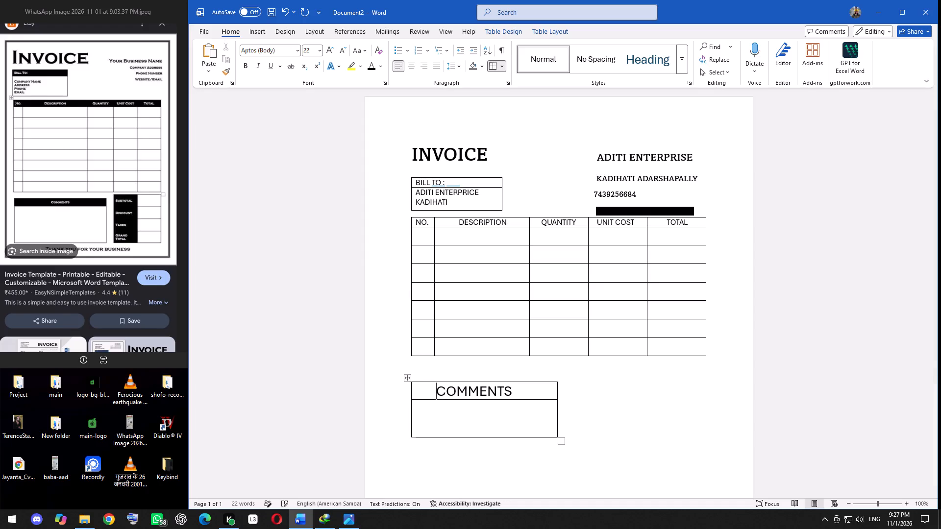
key(space)
key(space)
key(space)
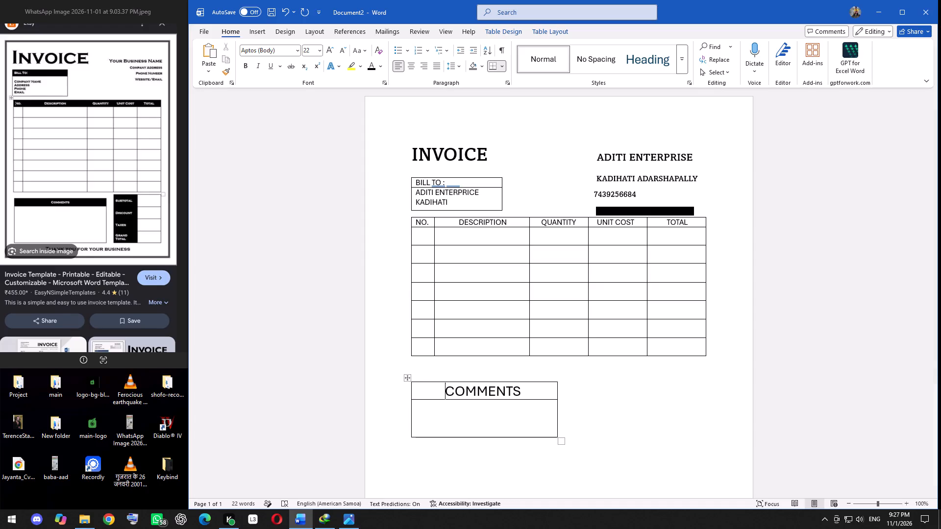
click(648, 439)
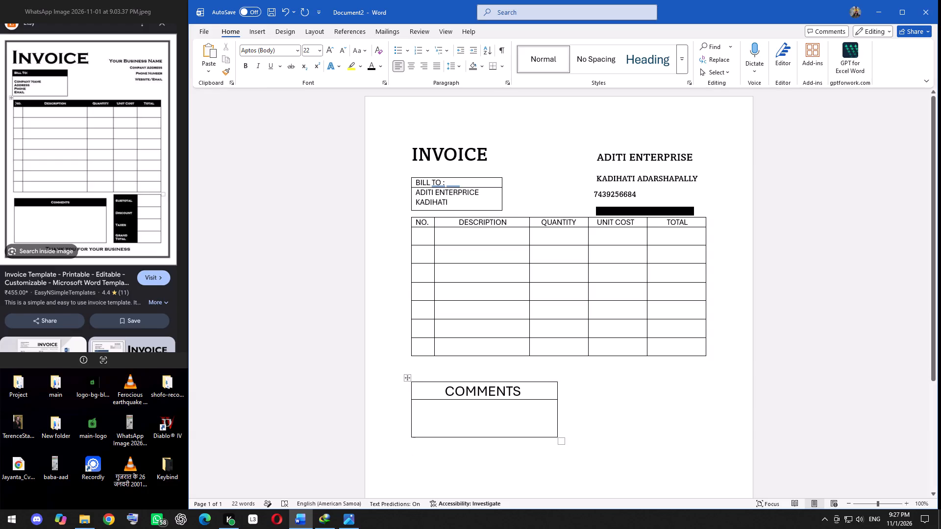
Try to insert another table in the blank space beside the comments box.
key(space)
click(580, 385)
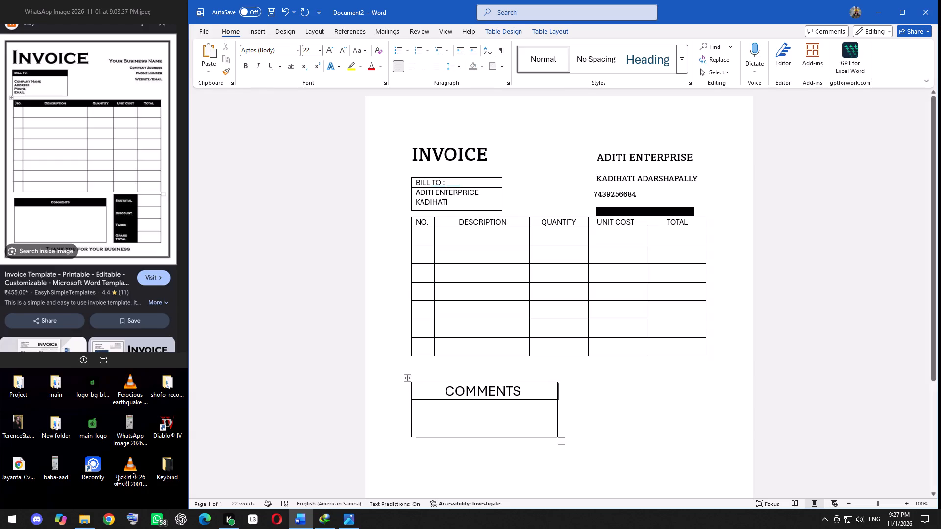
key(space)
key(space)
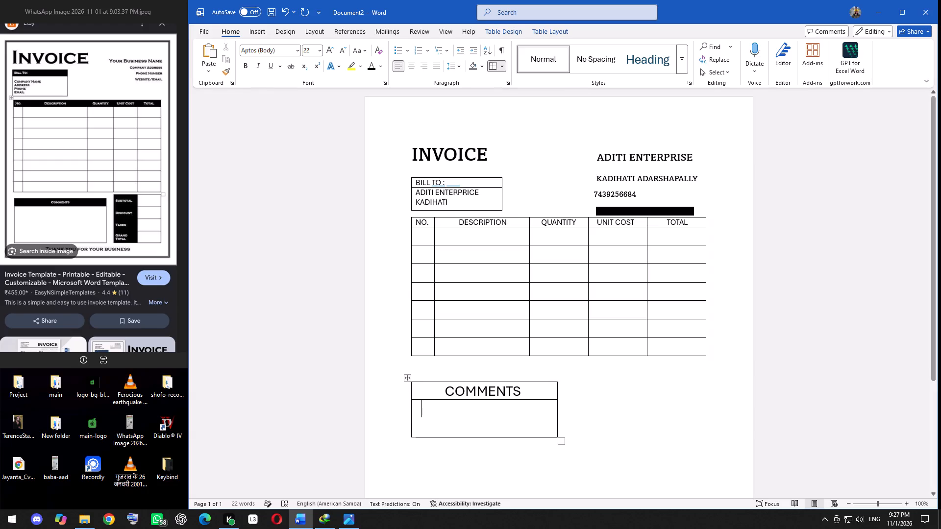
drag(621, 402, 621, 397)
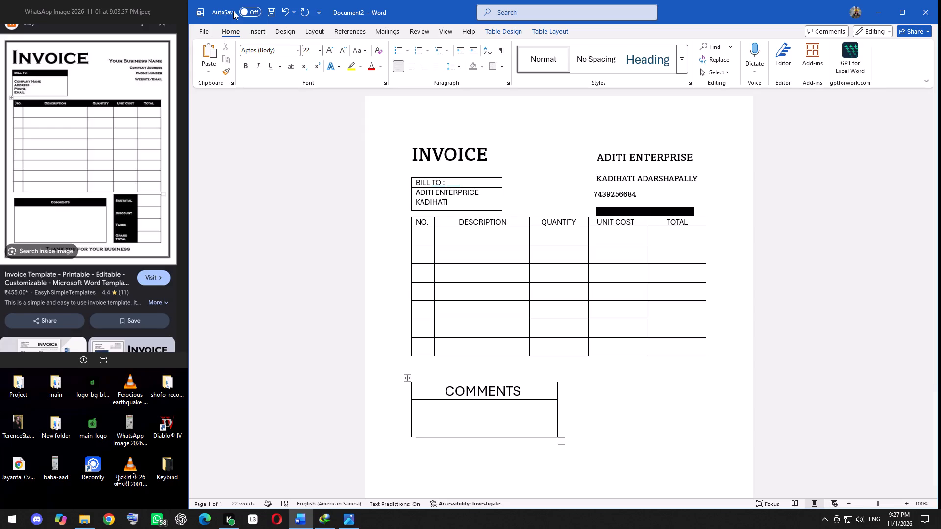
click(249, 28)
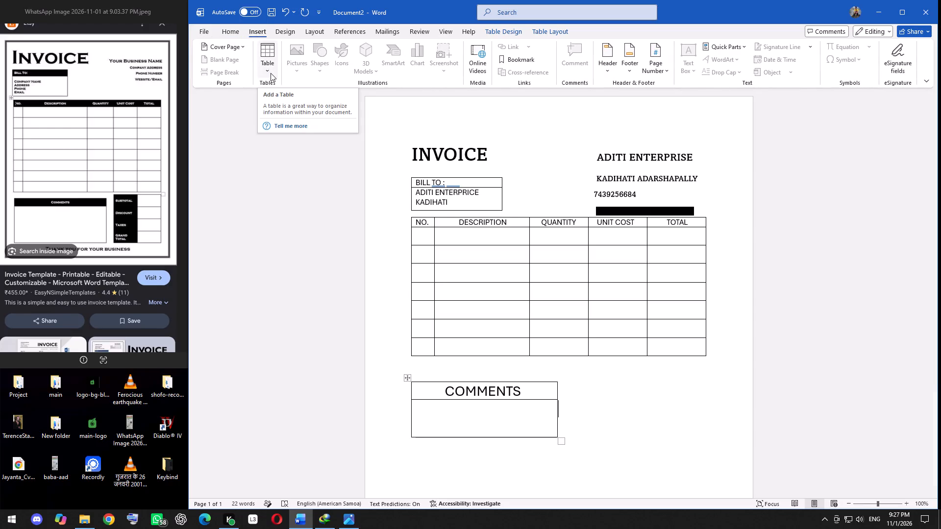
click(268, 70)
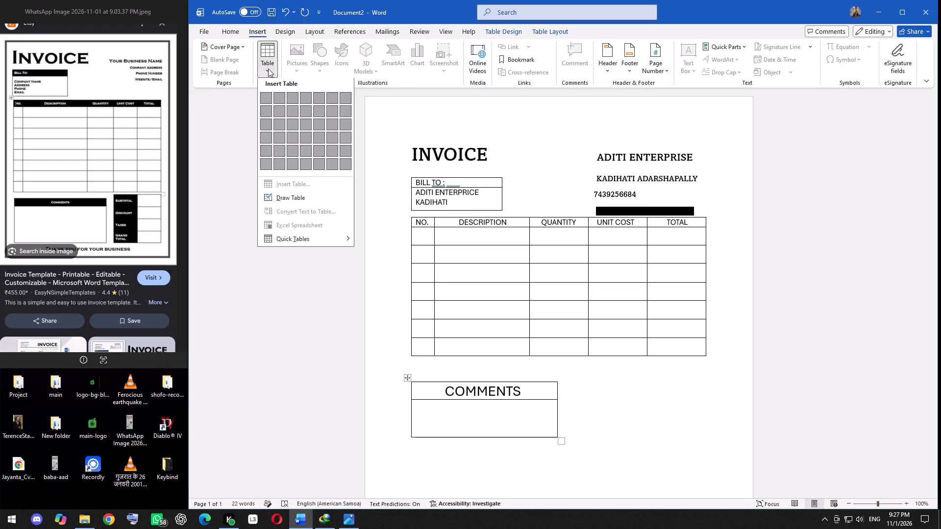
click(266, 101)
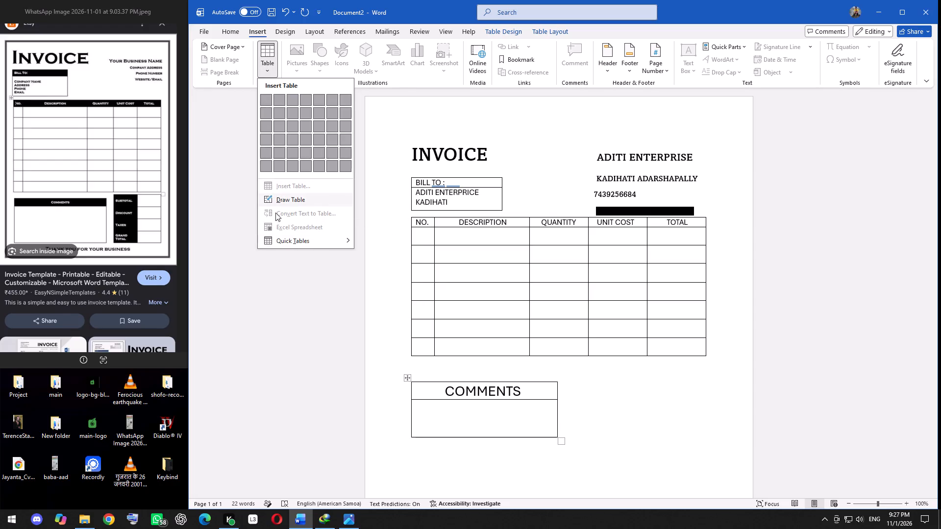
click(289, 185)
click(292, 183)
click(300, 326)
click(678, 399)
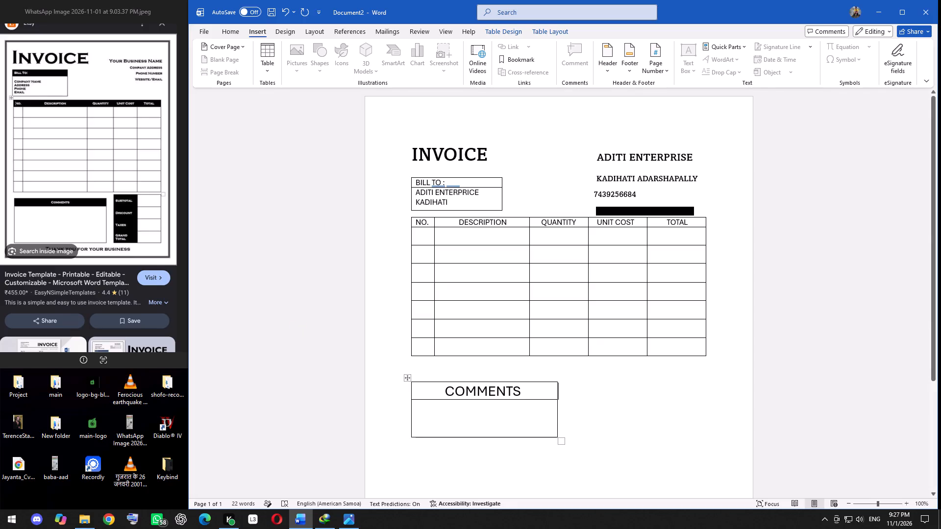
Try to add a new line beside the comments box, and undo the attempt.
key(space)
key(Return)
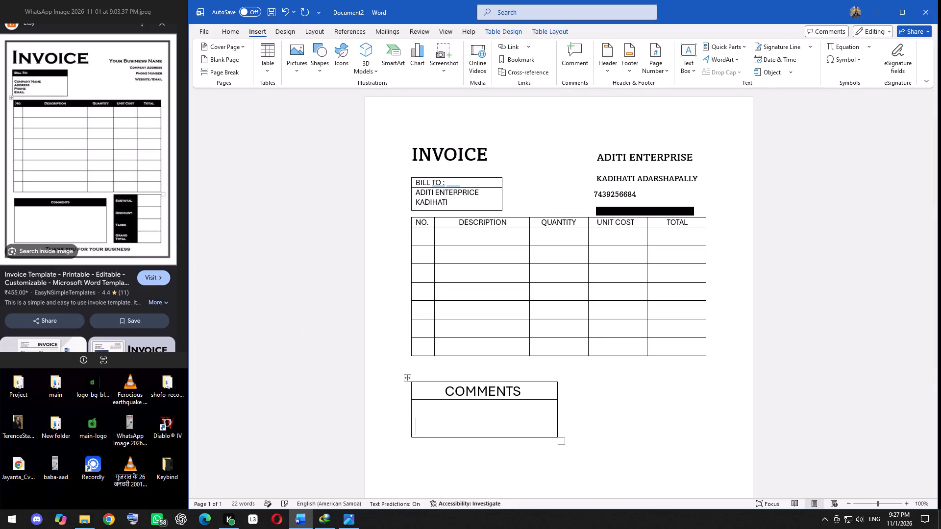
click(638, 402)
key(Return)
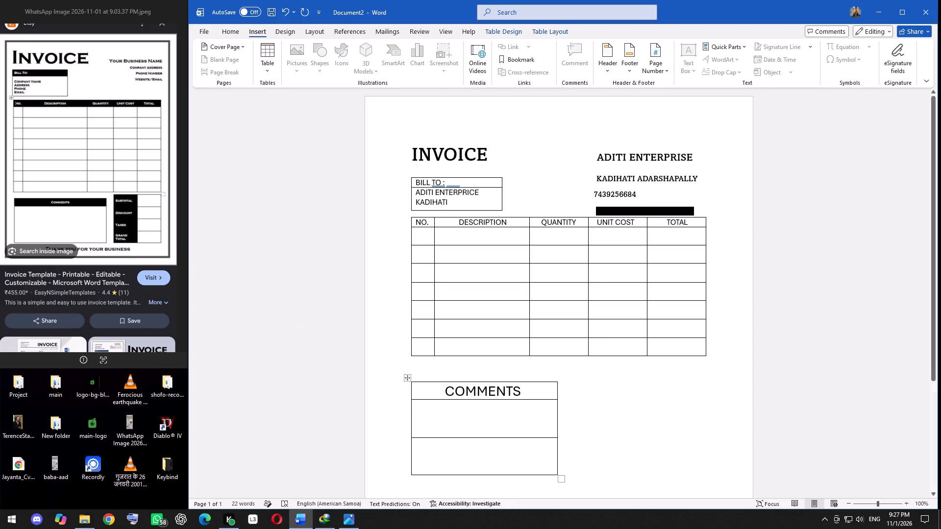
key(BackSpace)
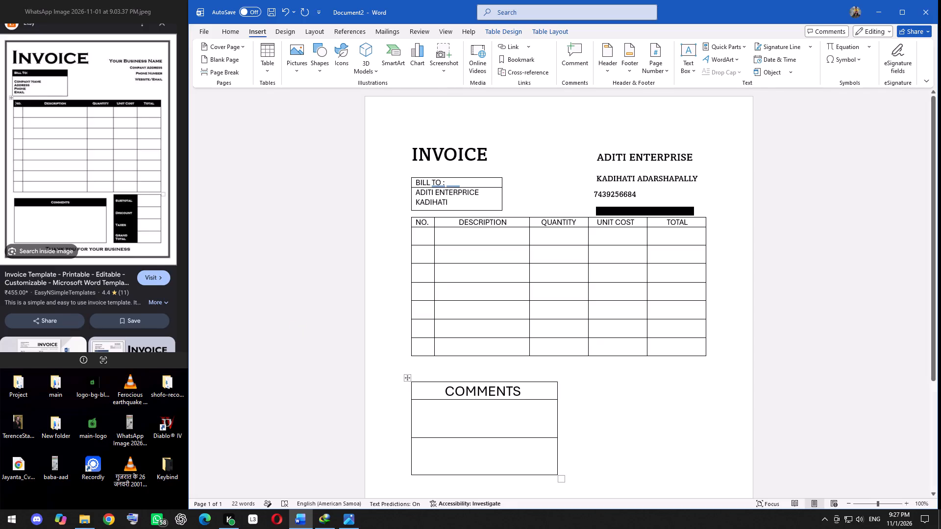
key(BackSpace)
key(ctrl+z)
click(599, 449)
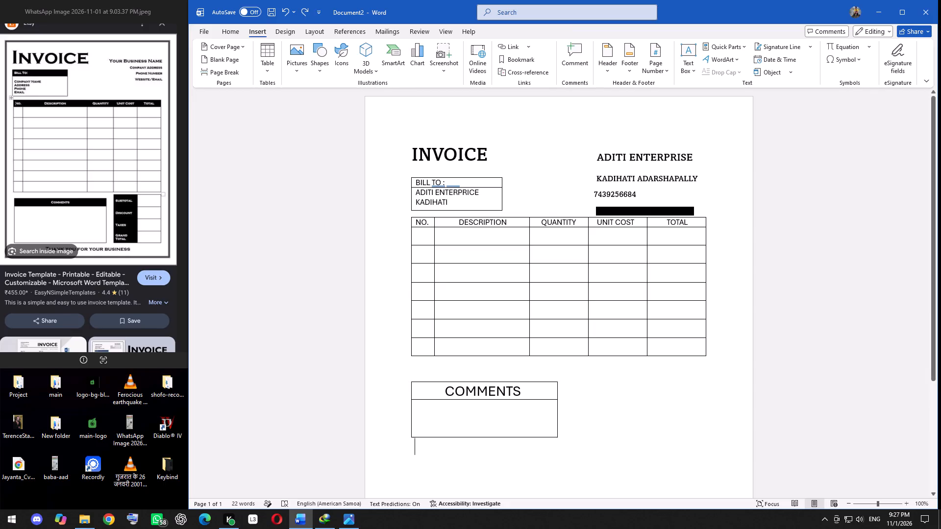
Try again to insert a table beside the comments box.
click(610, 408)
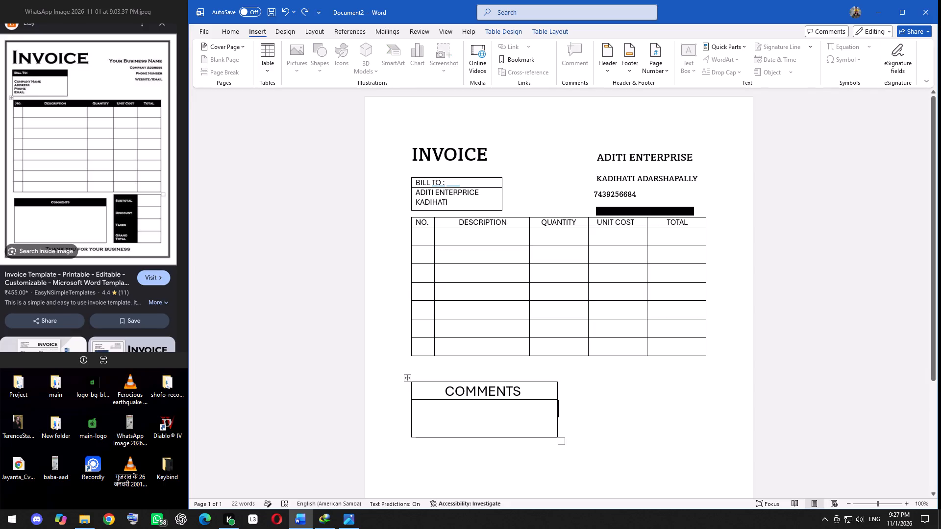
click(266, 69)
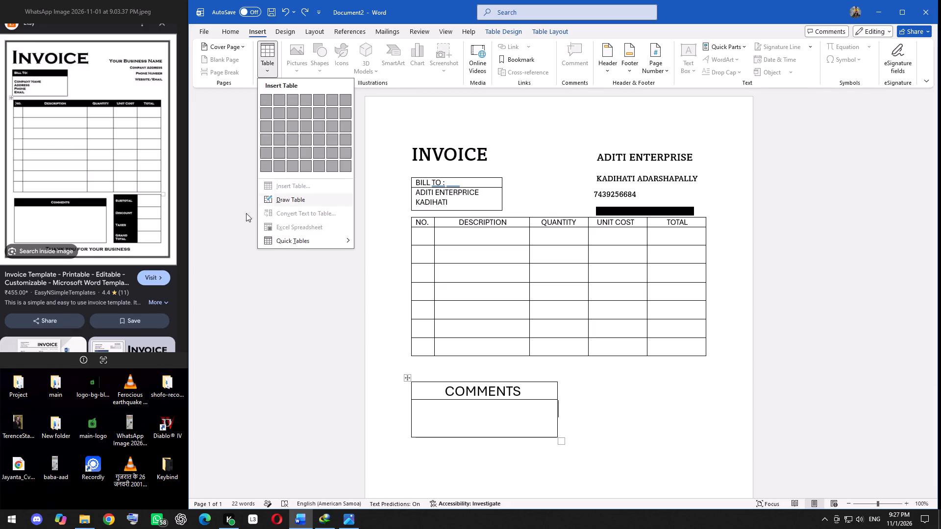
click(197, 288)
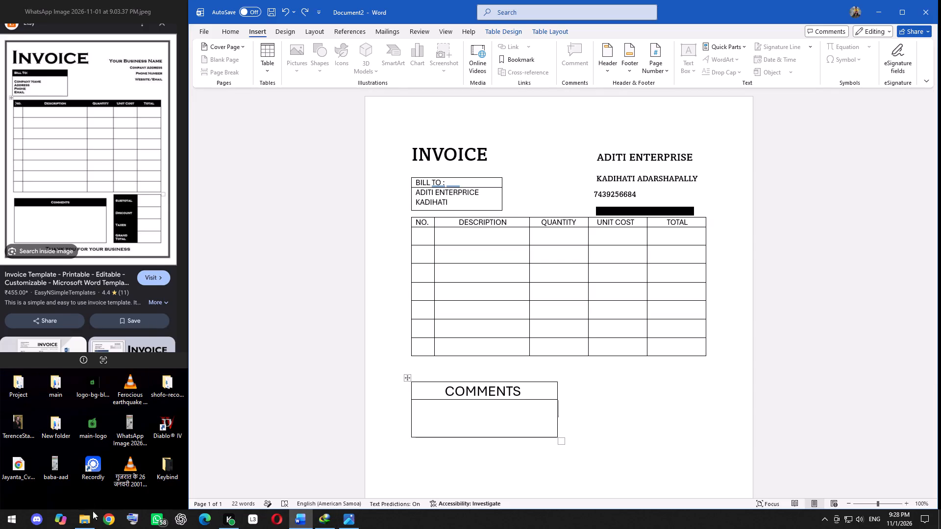
click(103, 523)
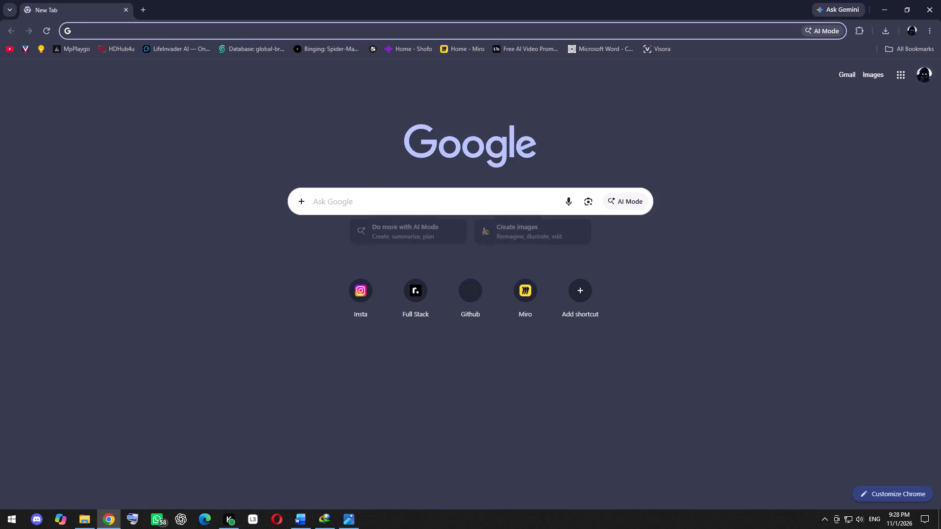
click(368, 206)
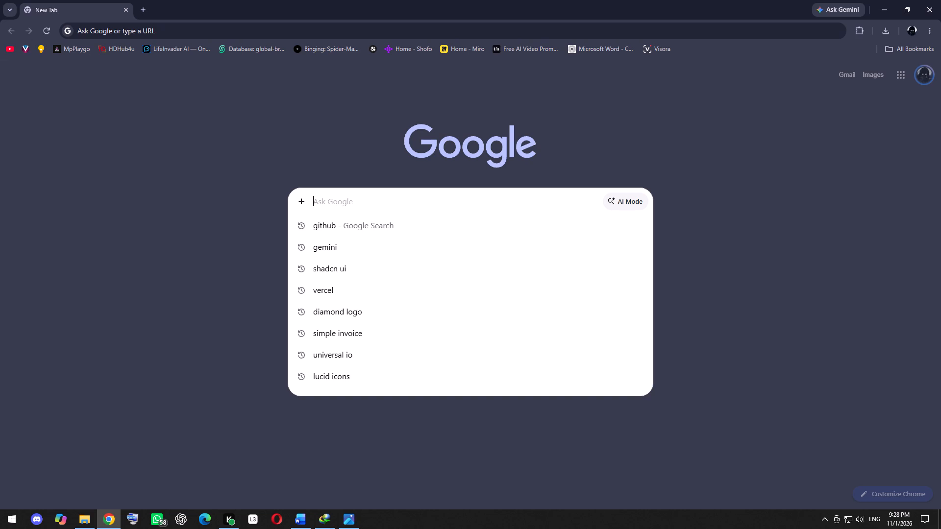
text(COMPANY)
key(space)
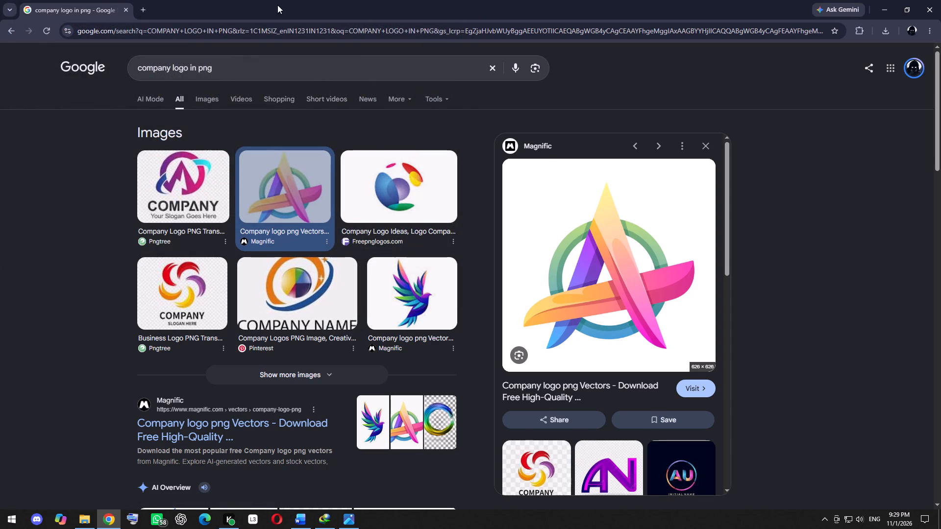
Search Google Images for company logo in png bg remove.
click(262, 63)
key(space)
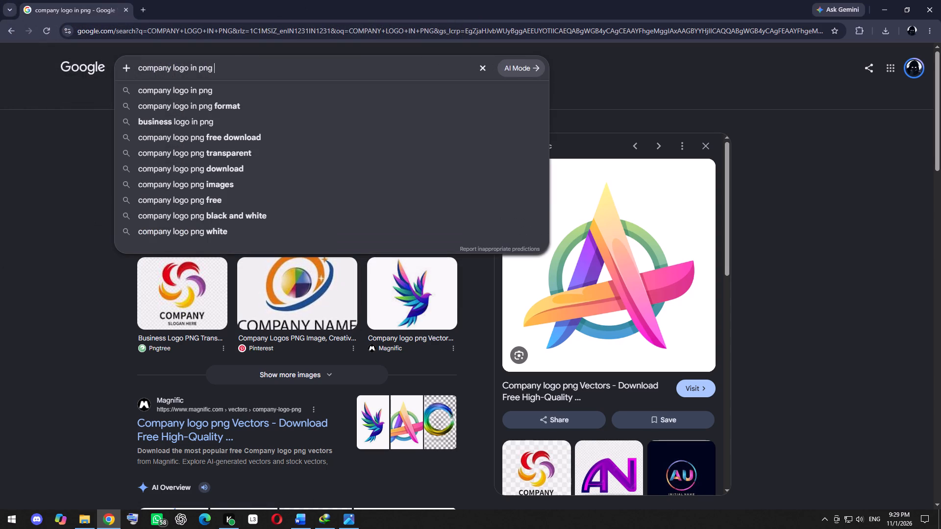
text(BG RE)
key(Down)
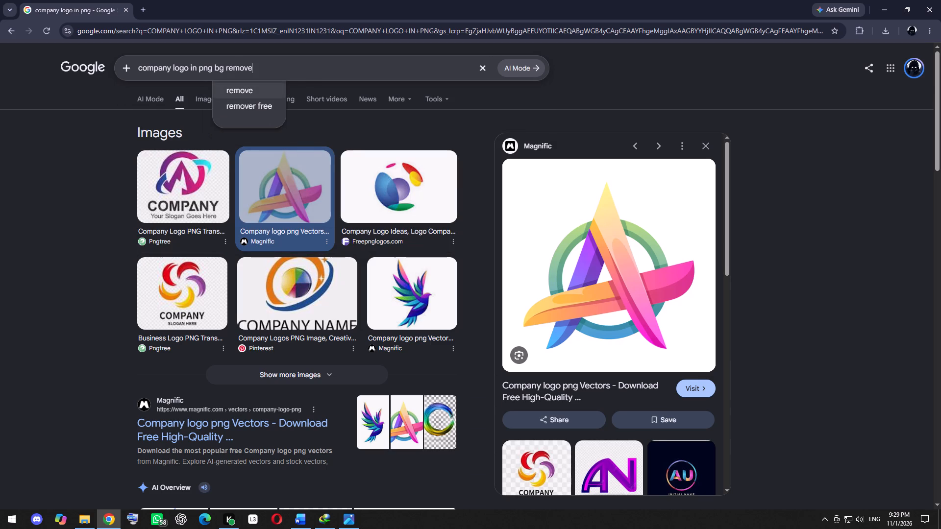
key(Return)
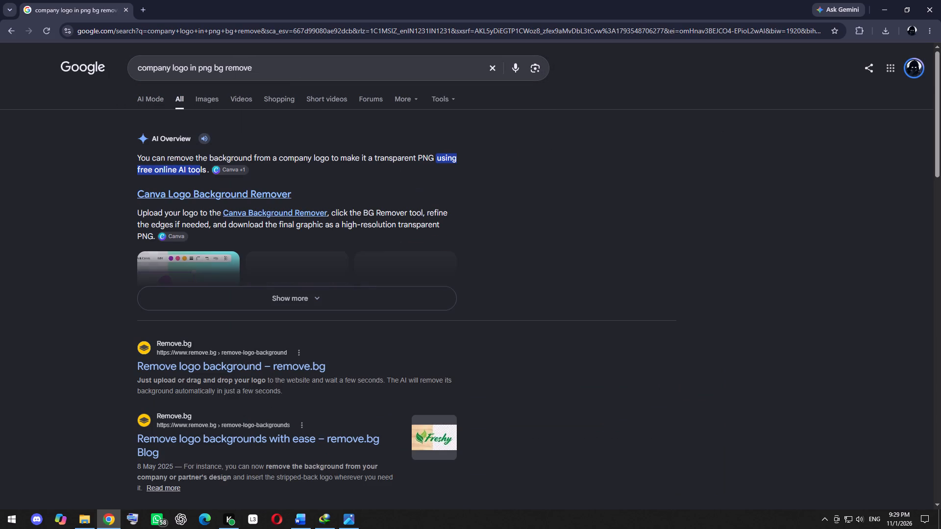
click(206, 92)
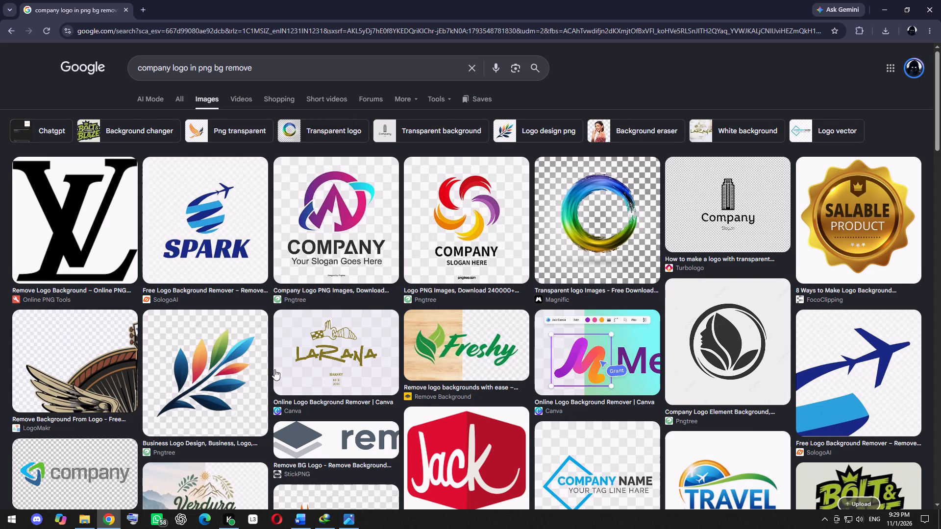
Browse the logo image results and narrow them to the Png transparent category.
scroll(275, 371, up, 1)
scroll(275, 371, down, 1)
scroll(290, 470, down, 3)
scroll(290, 470, up, 2)
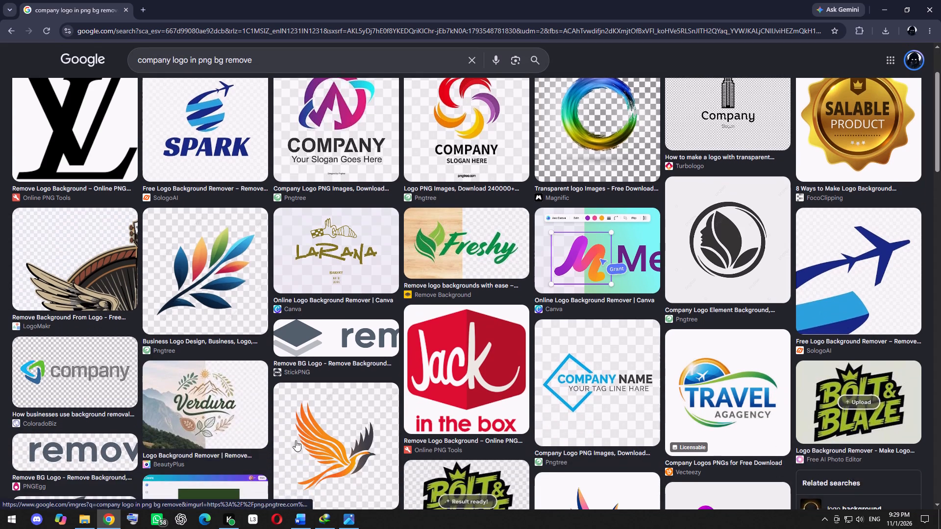
scroll(302, 375, down, 2)
scroll(302, 375, up, 1)
scroll(295, 190, down, 3)
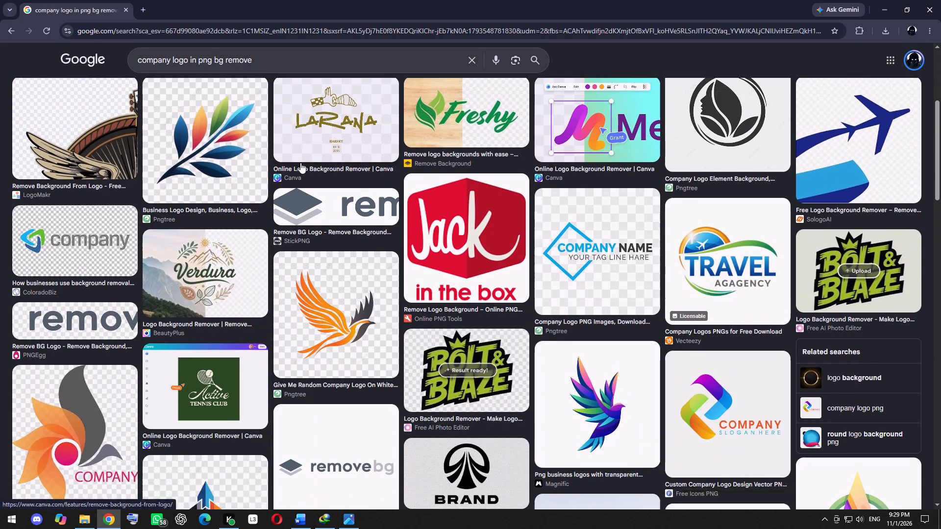
scroll(300, 163, down, 1)
drag(940, 224, 930, 34)
click(200, 124)
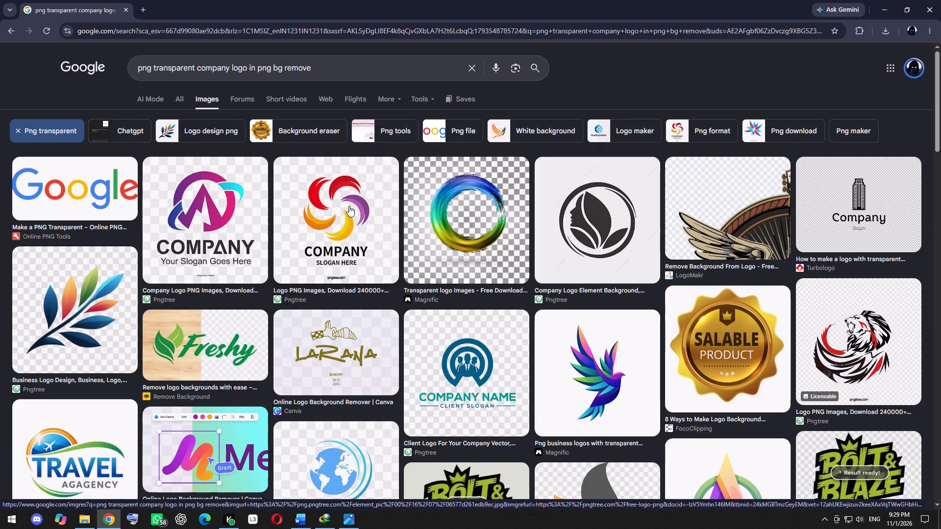
Save the purple-and-blue COMPANY logo from Pngtree to the Desktop as a JPEG image named L.
click(180, 205)
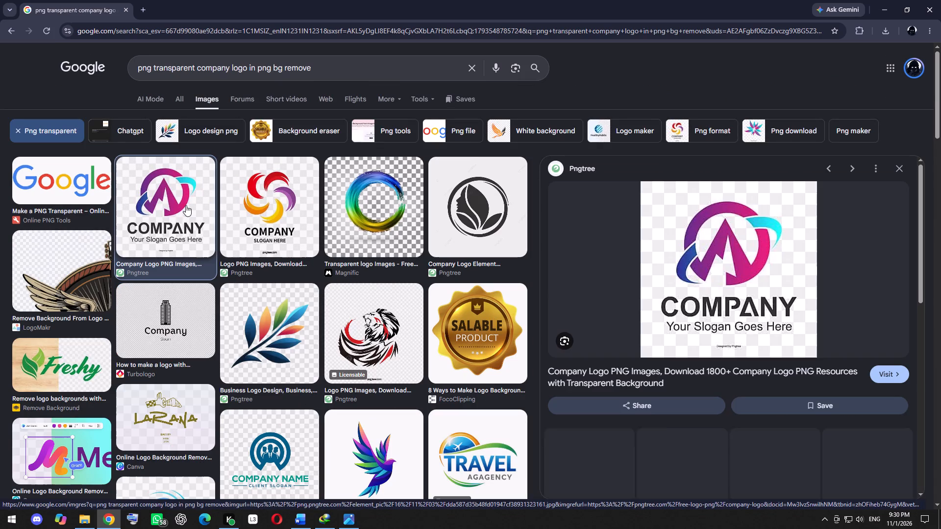
right_click(743, 274)
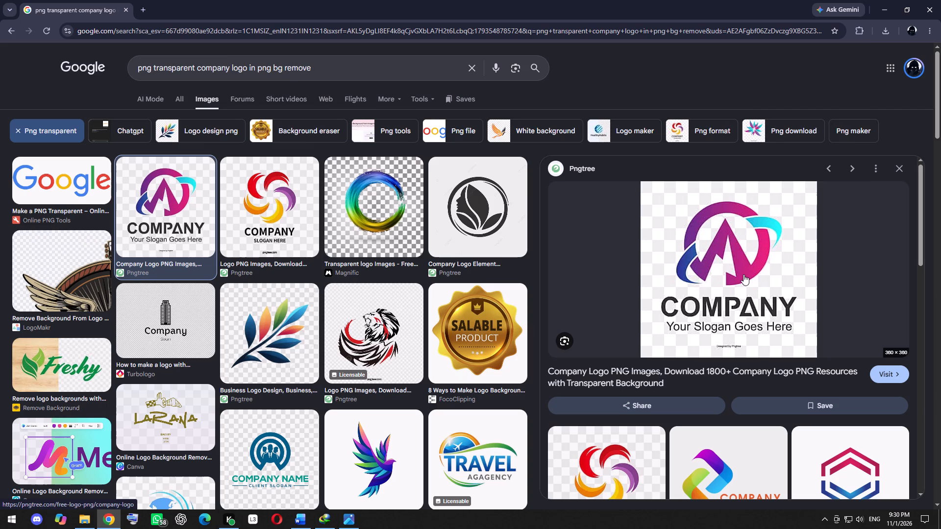
click(809, 176)
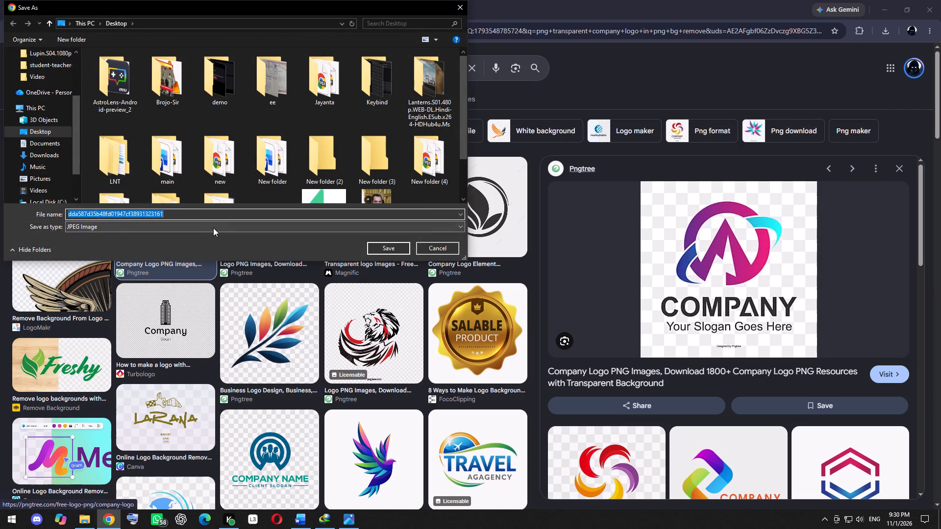
key(BackSpace)
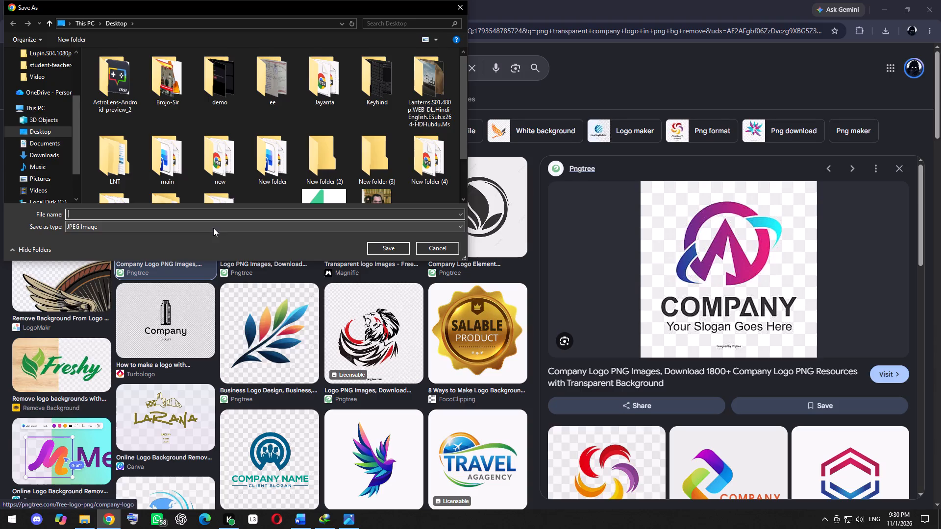
key(l)
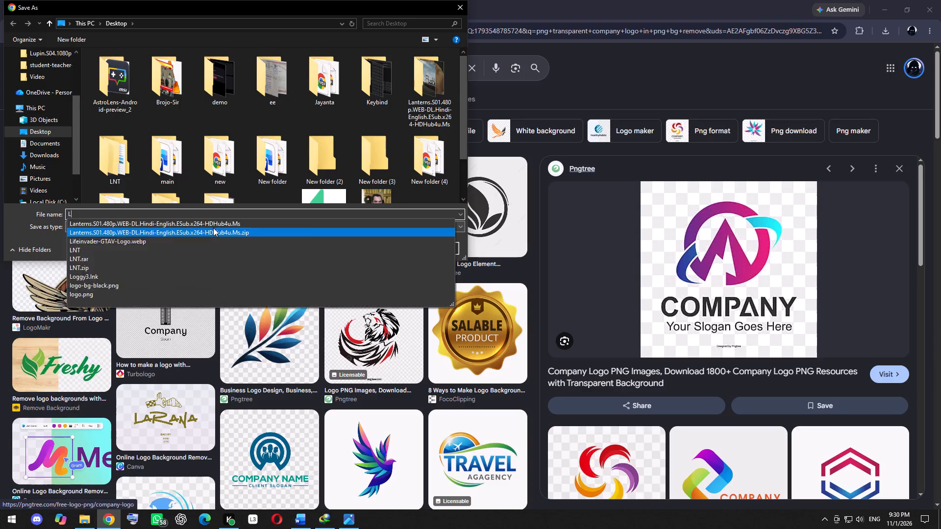
key(Return)
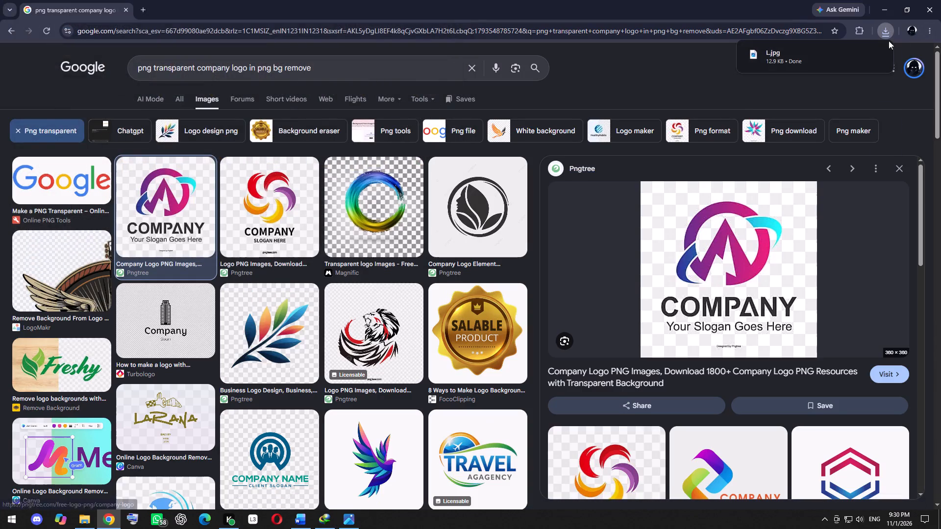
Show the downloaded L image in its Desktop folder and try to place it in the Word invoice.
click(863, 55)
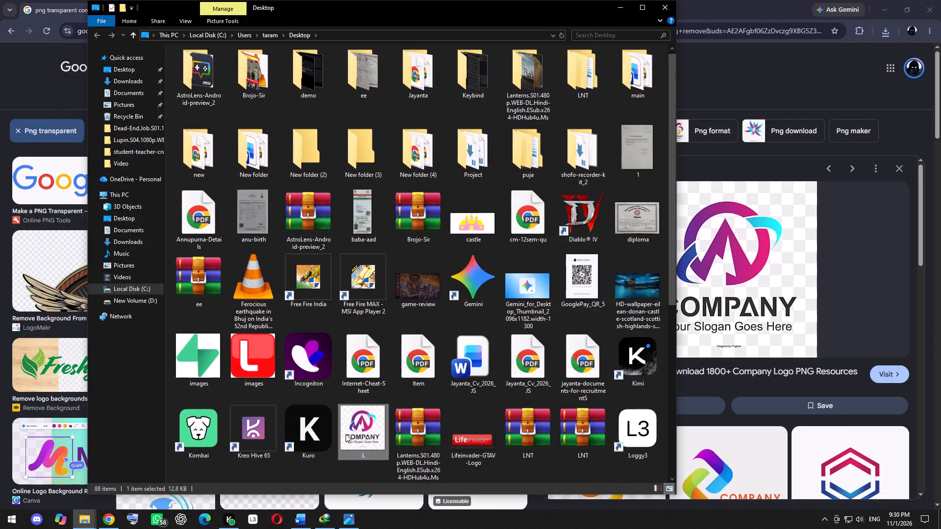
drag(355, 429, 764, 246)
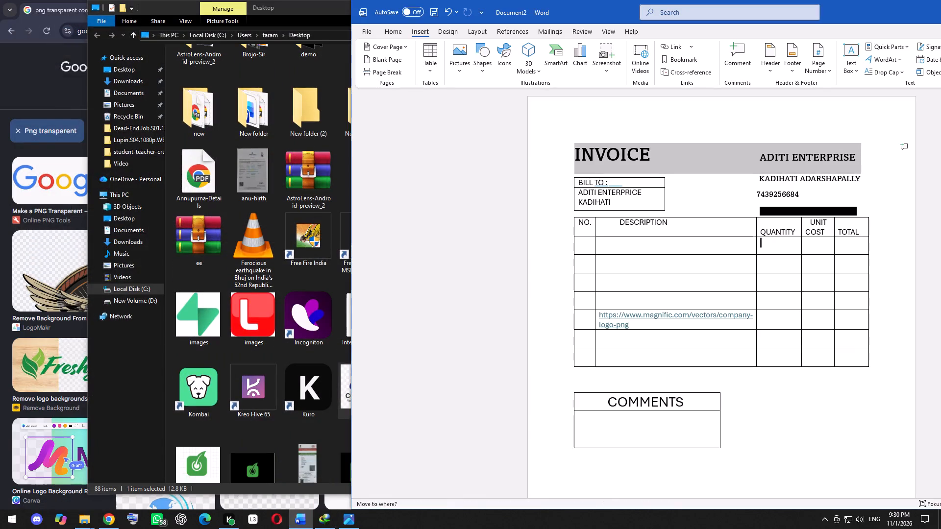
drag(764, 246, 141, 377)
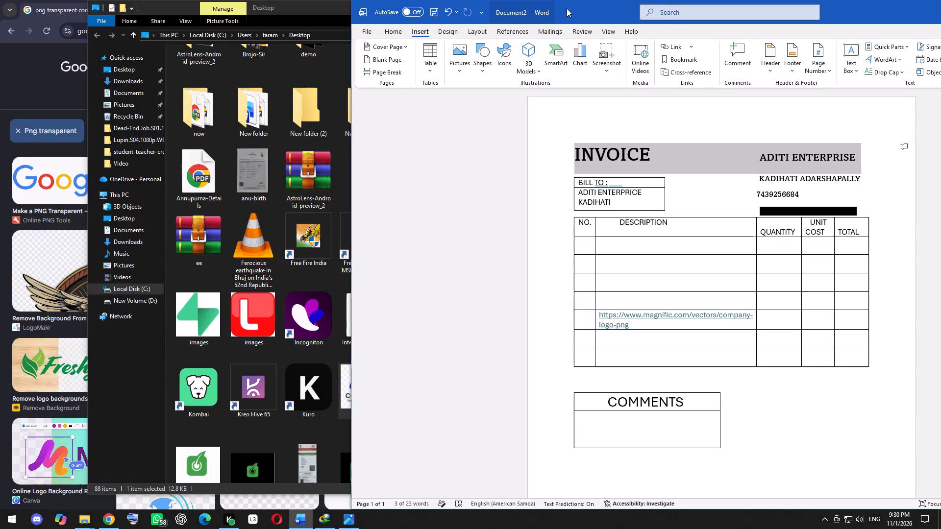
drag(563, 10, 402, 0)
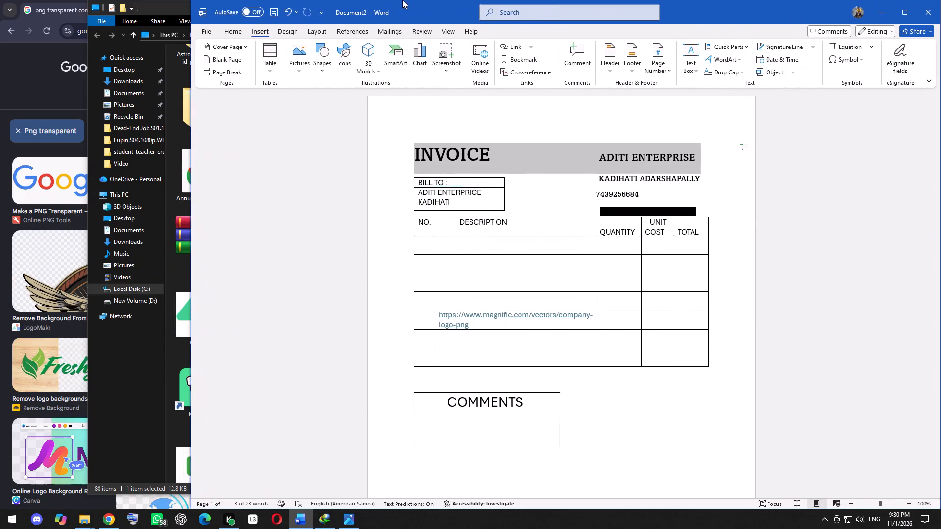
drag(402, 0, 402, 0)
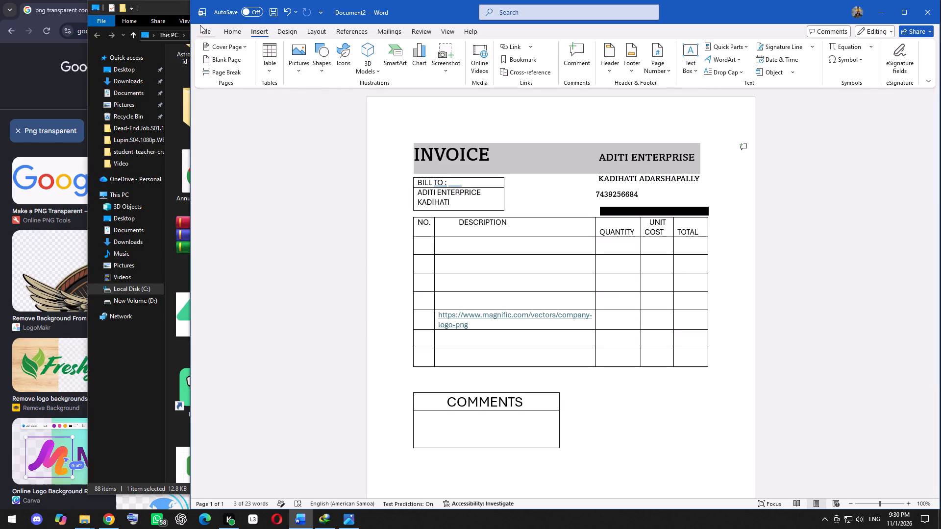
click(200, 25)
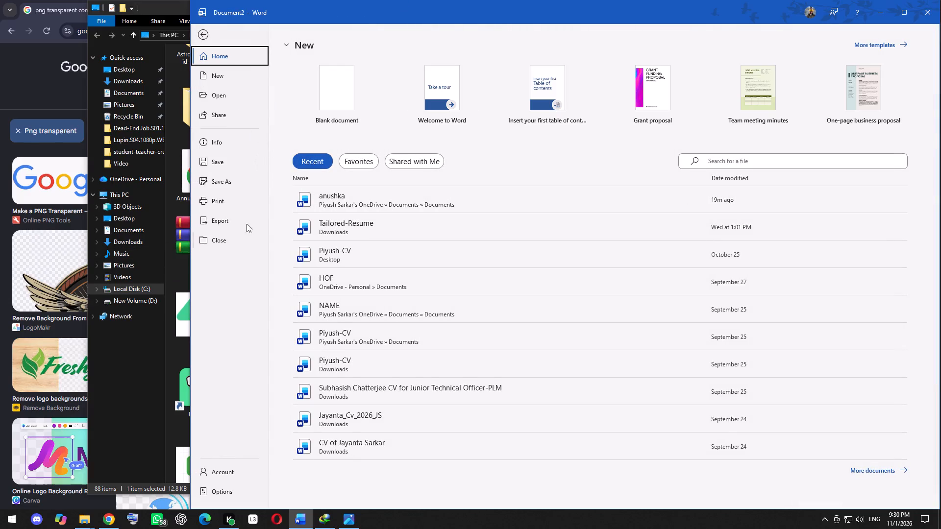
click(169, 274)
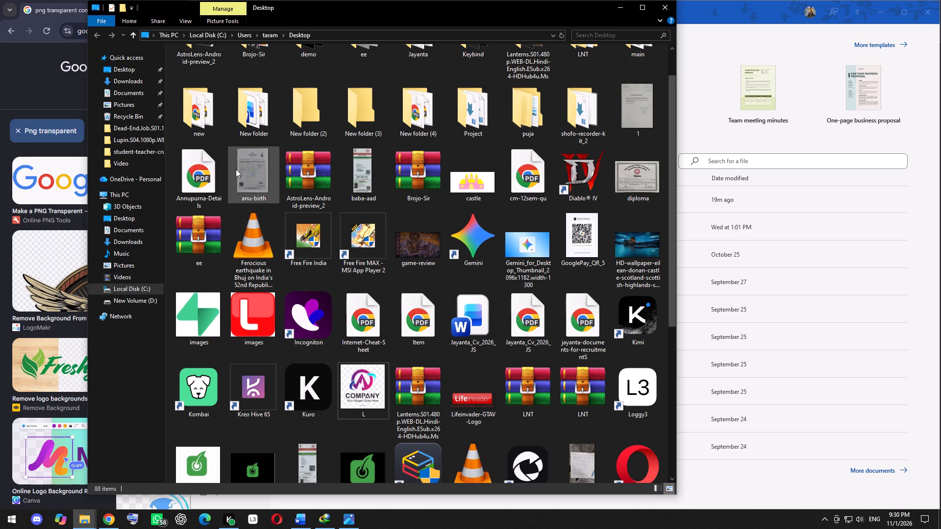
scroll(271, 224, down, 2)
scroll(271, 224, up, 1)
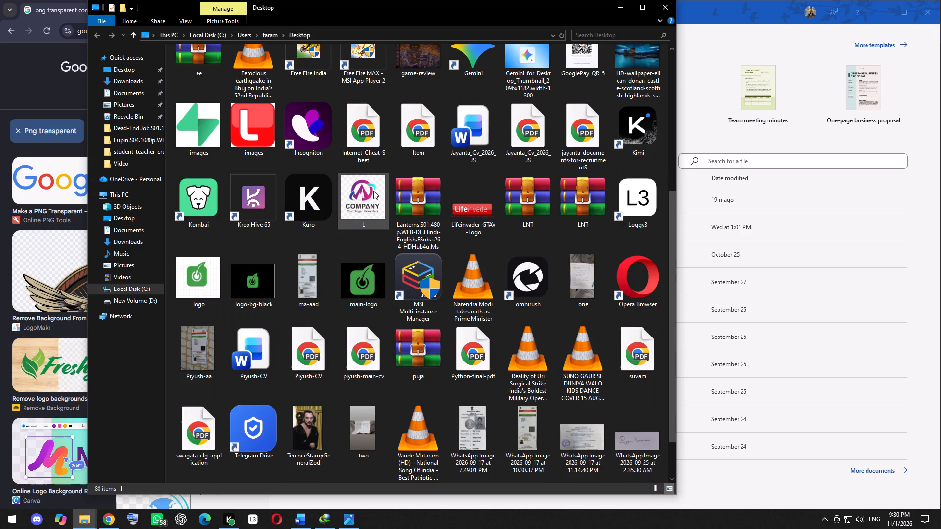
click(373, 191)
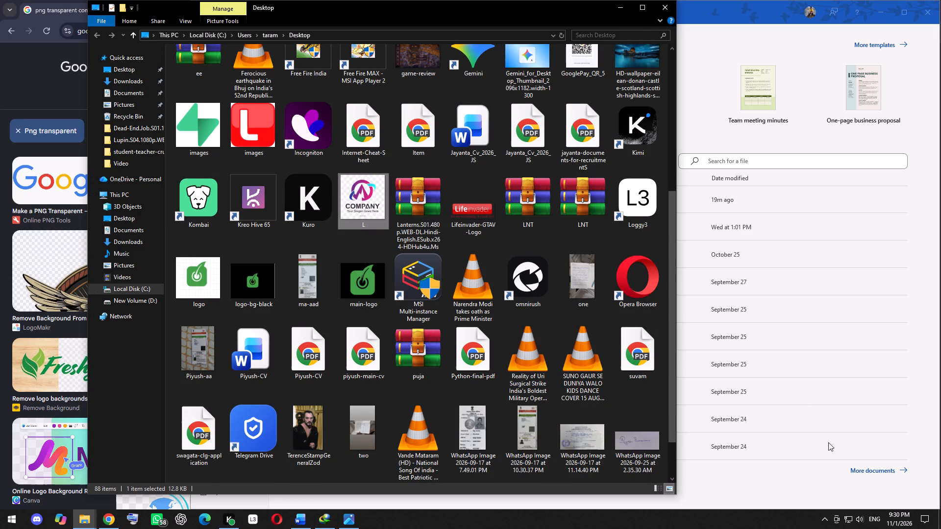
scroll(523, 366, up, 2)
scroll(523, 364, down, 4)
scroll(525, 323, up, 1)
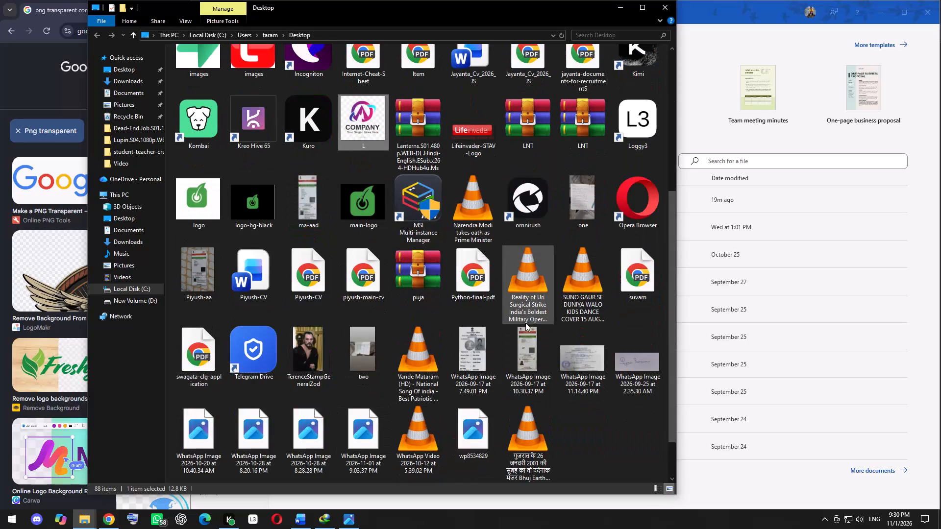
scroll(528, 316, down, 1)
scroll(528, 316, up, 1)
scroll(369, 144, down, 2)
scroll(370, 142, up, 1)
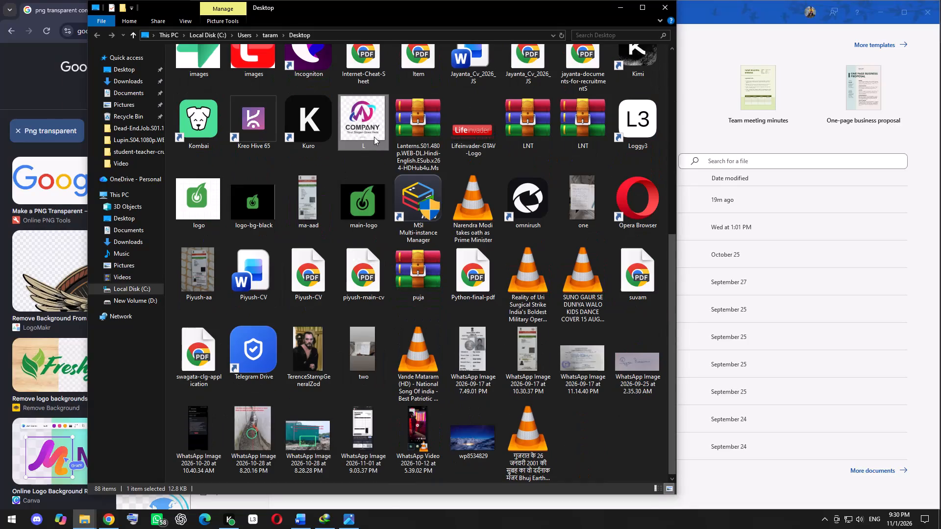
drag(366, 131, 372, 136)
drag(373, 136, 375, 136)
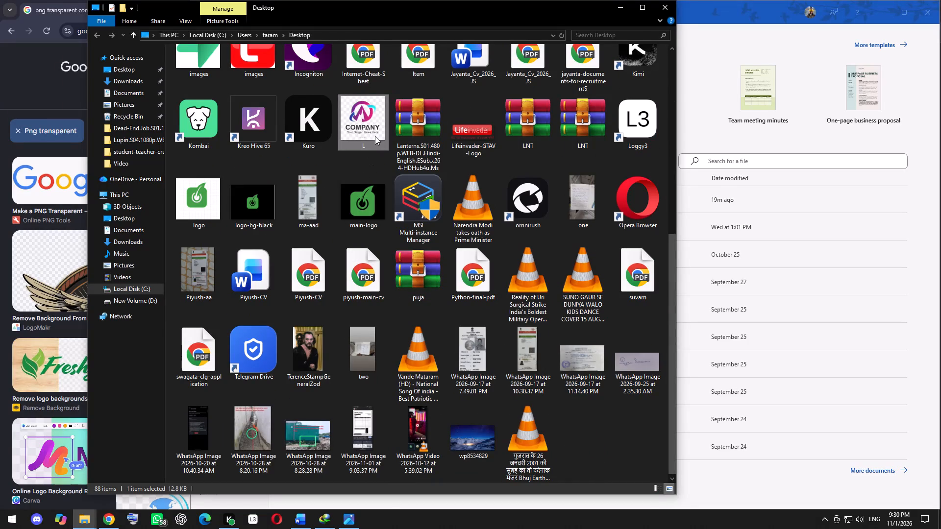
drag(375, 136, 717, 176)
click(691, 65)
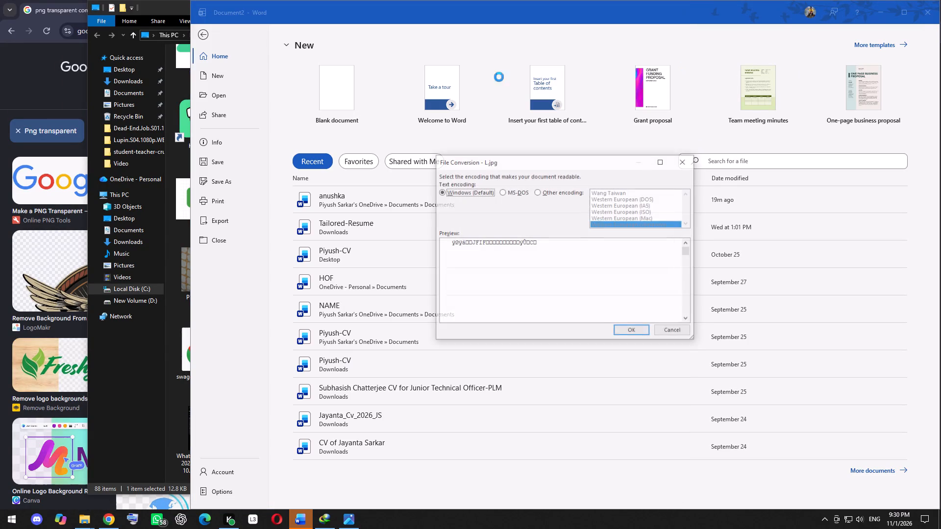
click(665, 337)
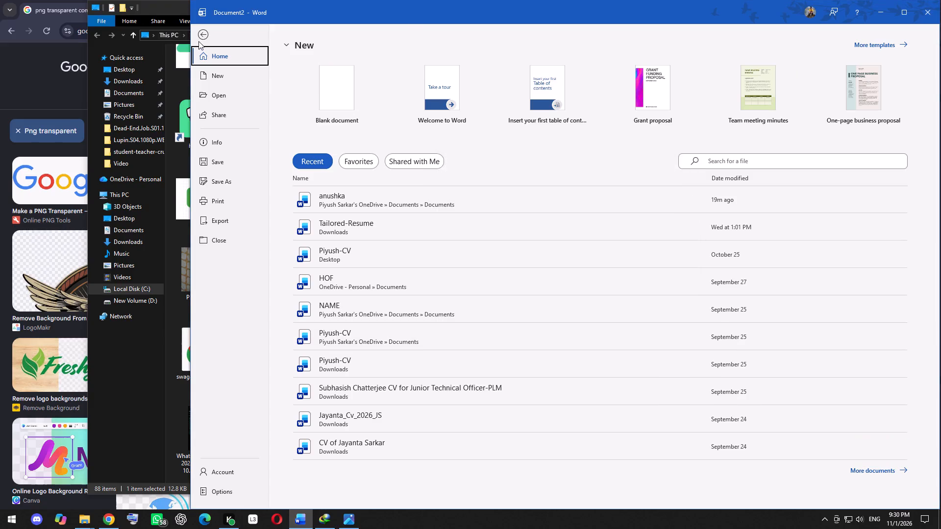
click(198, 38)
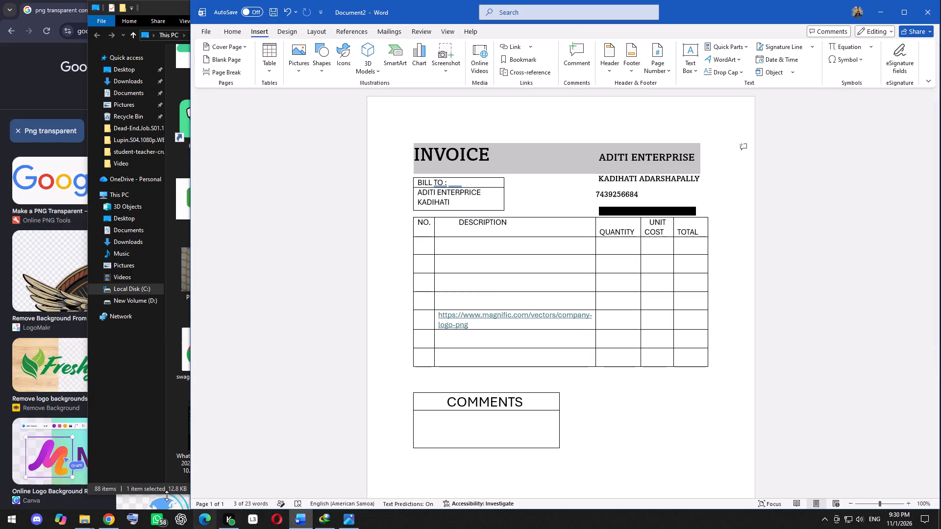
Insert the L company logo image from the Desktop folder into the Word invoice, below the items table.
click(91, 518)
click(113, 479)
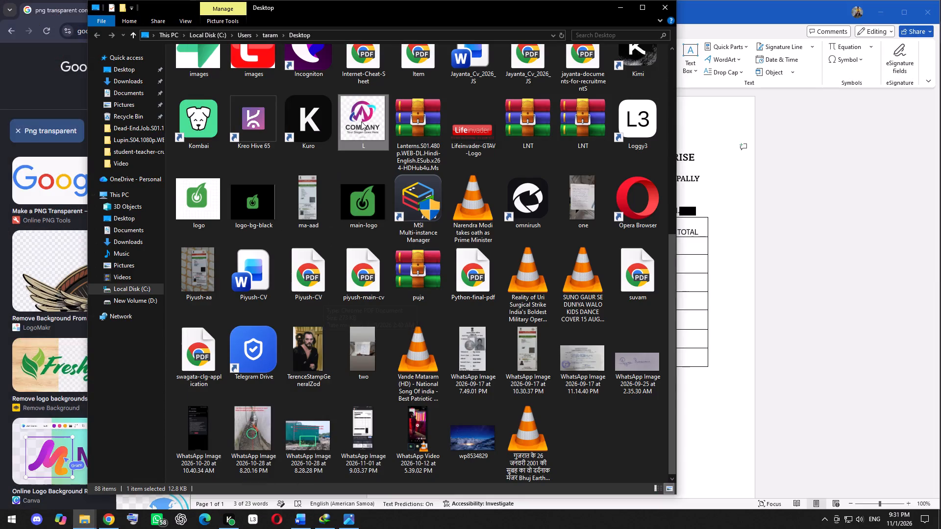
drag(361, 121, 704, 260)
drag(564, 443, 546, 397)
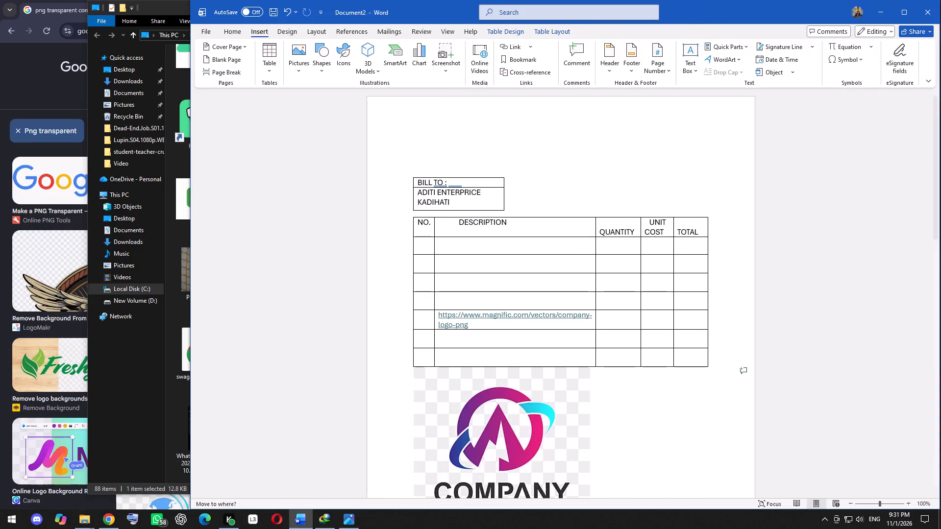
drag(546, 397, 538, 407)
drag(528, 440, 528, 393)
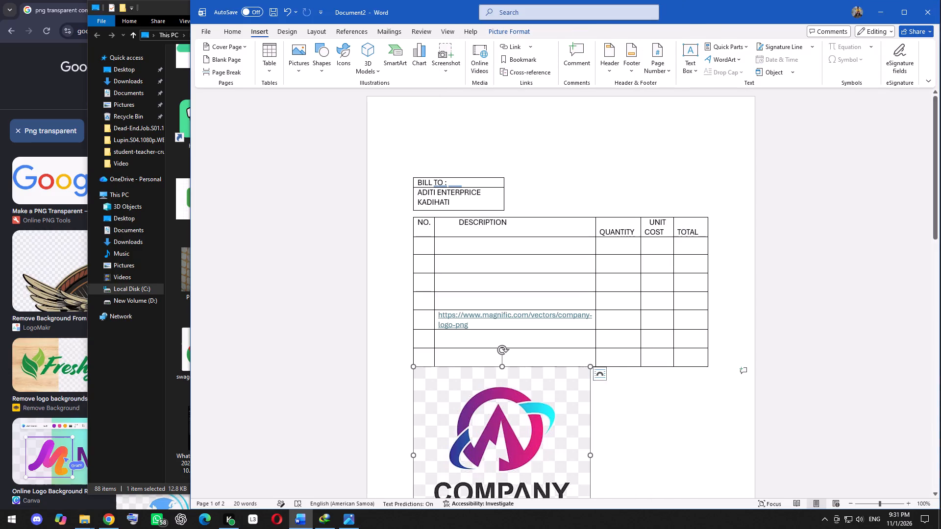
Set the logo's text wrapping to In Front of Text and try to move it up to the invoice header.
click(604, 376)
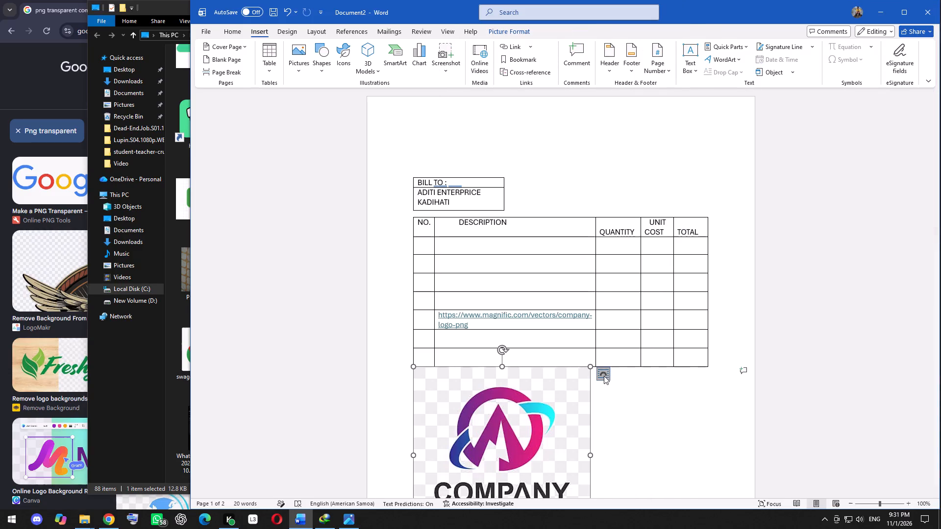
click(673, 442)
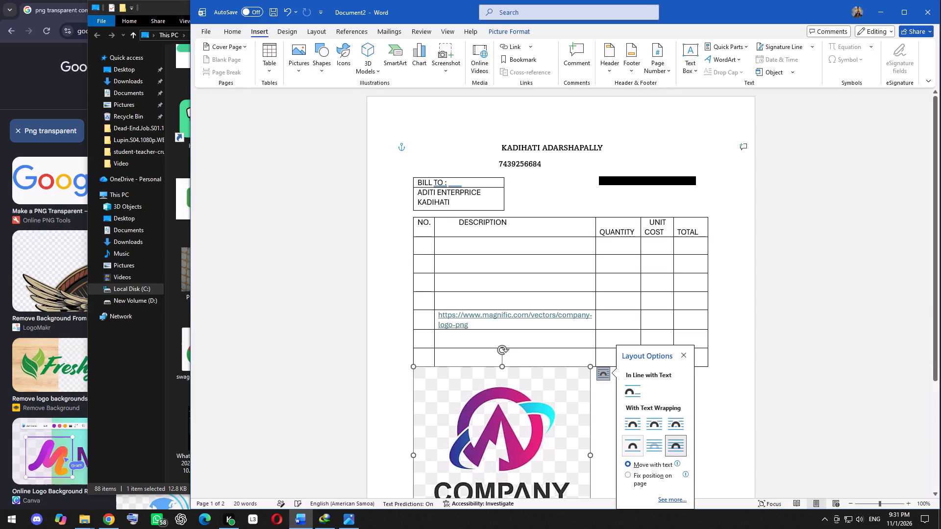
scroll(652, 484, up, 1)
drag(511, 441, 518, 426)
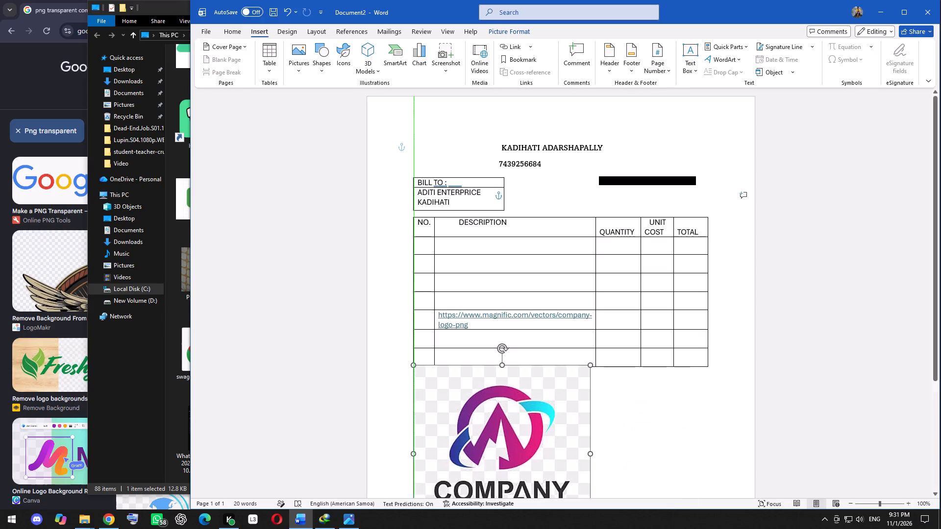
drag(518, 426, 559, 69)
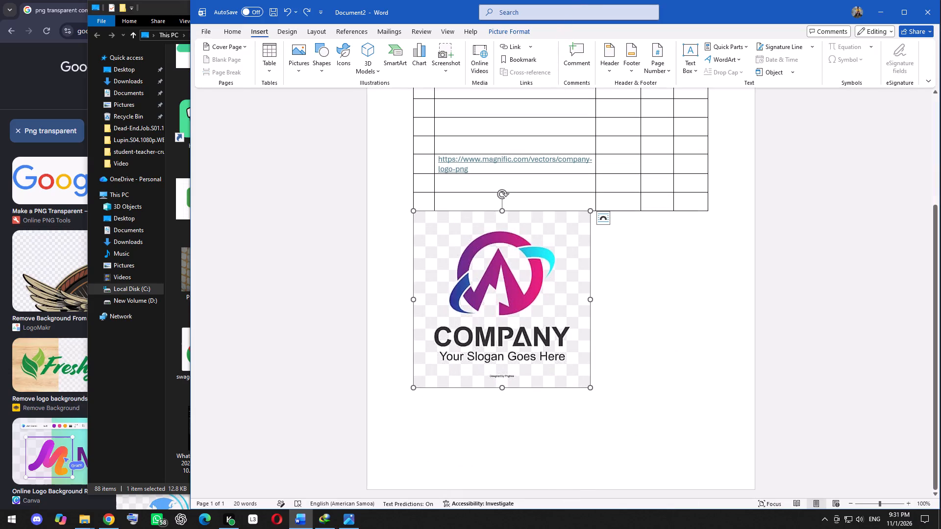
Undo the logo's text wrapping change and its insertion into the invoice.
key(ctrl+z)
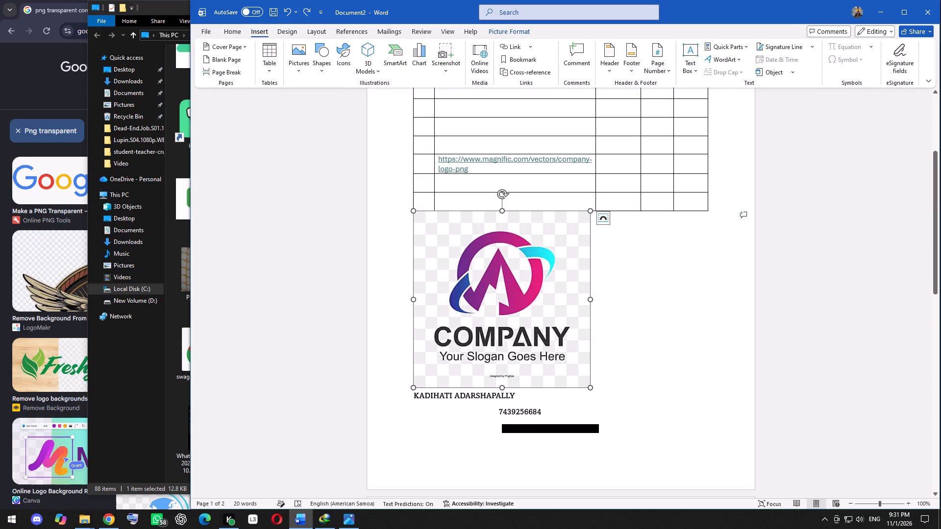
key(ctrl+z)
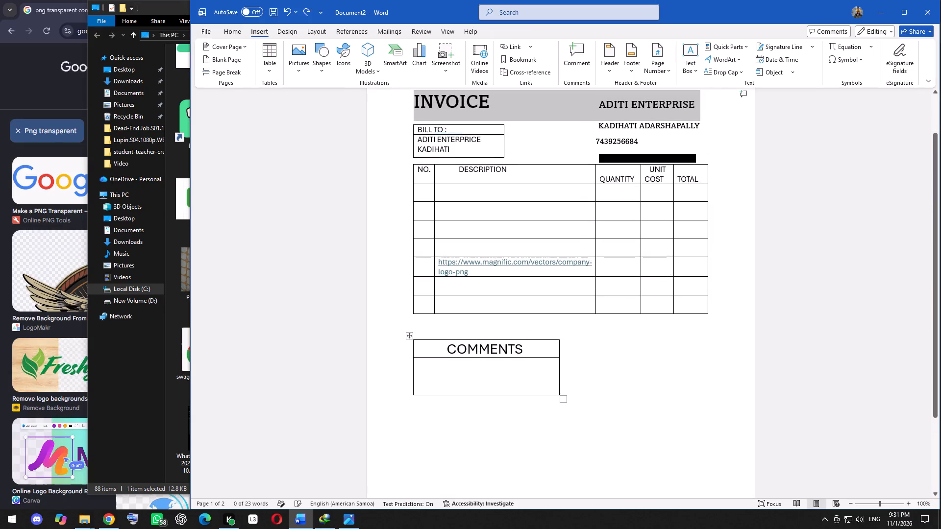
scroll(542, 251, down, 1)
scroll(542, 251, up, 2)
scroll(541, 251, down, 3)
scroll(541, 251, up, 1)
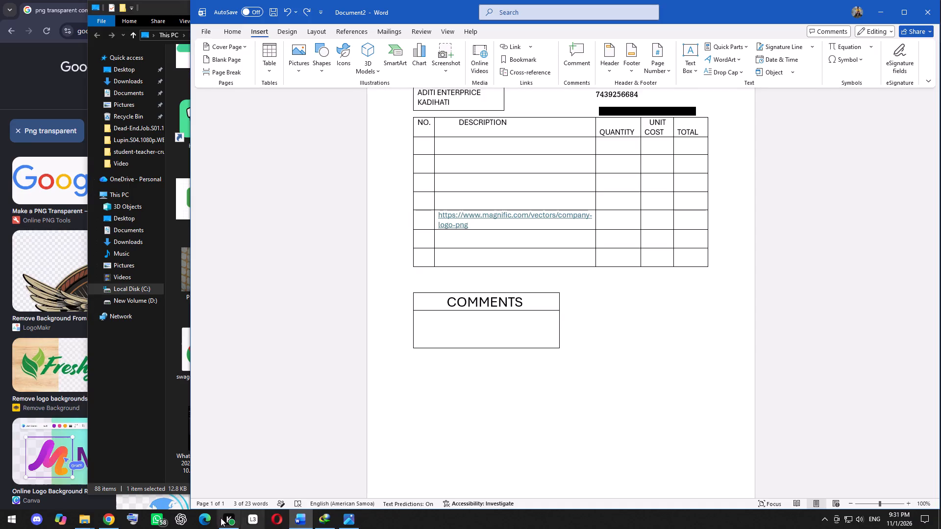
Switch to Chrome, search Google for bg remover and open the remove.bg website from the general web results.
click(97, 519)
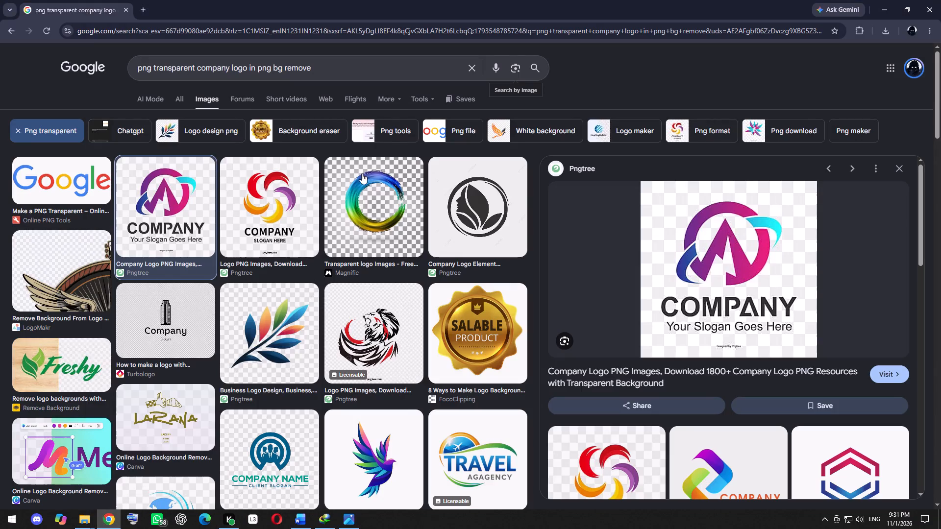
click(322, 70)
key(BackSpace)
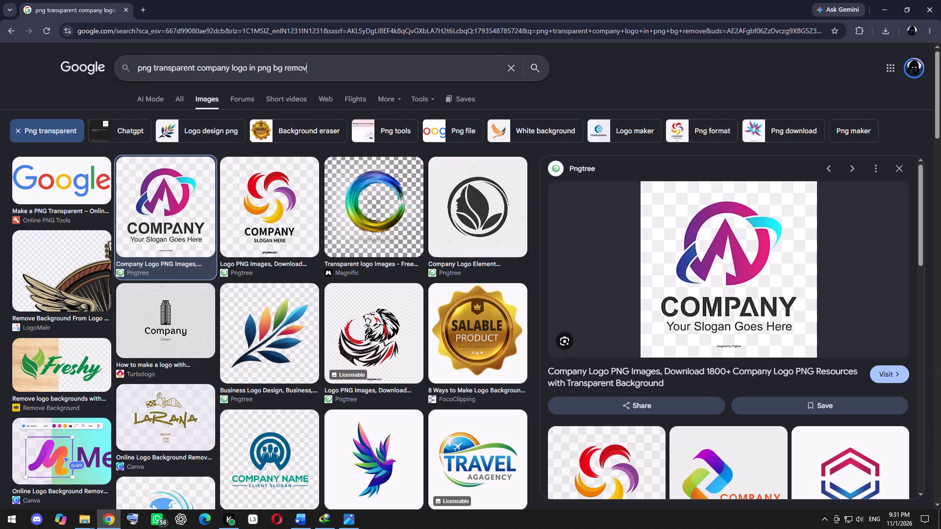
key(BackSpace)
key(BackSpace)
key(BackSpace)
key(BackSpace)
key(BackSpace)
key(BackSpace)
key(BackSpace)
key(BackSpace)
key(BackSpace)
key(BackSpace)
key(BackSpace)
key(BackSpace)
key(BackSpace)
key(BackSpace)
key(BackSpace)
key(BackSpace)
key(BackSpace)
key(BackSpace)
key(BackSpace)
key(BackSpace)
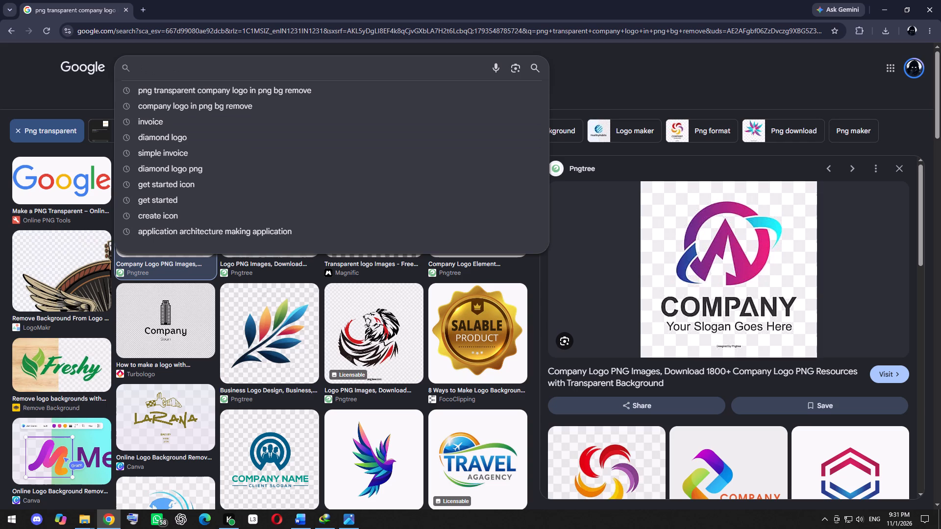
text(BG RE)
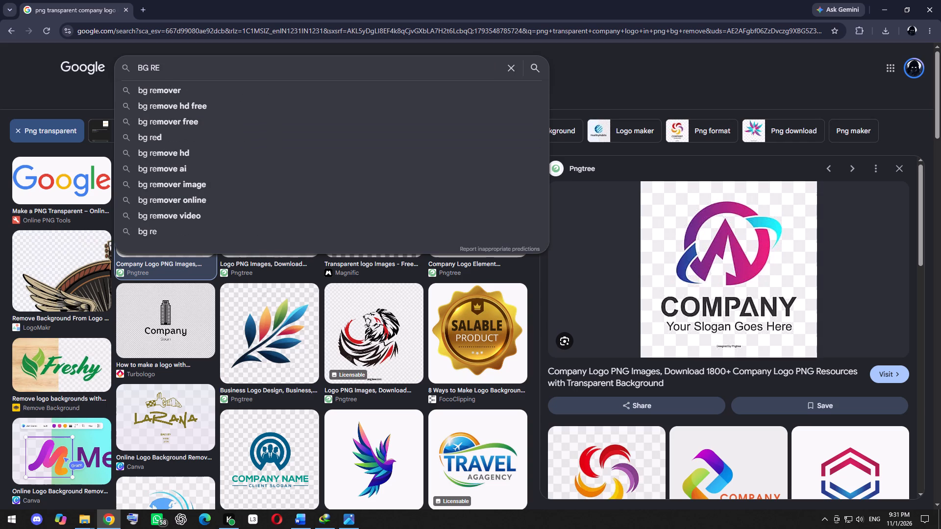
text(MO)
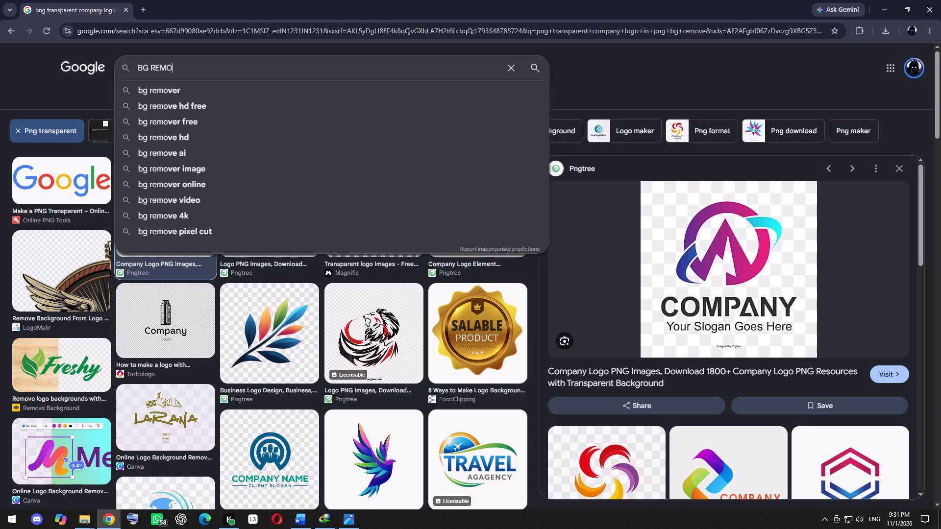
click(232, 86)
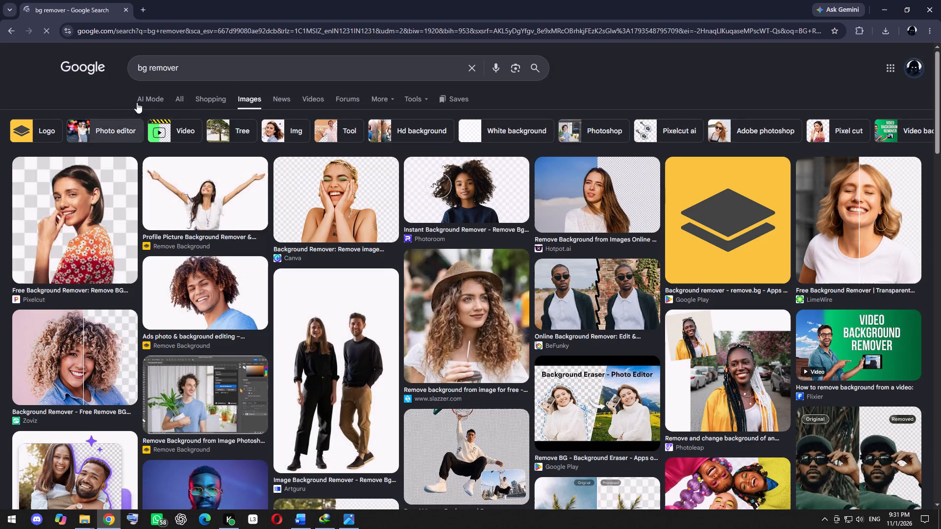
click(189, 94)
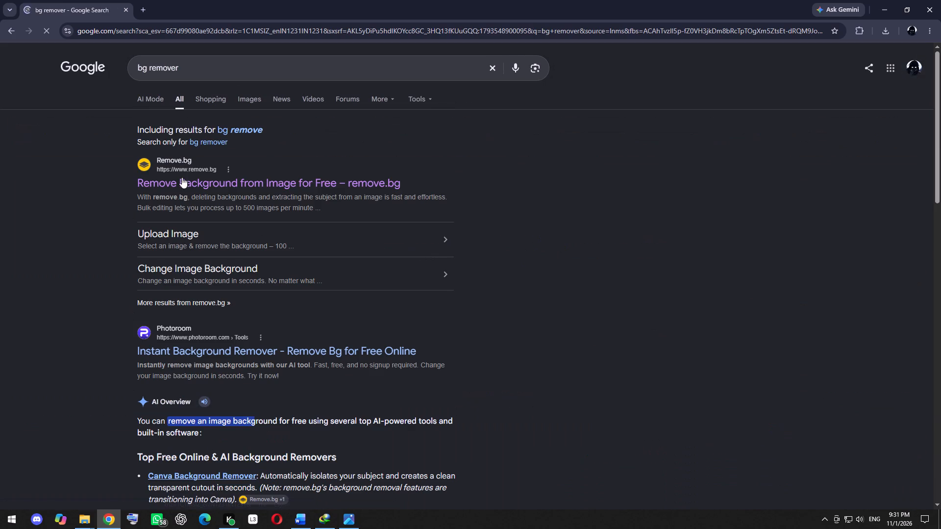
click(183, 189)
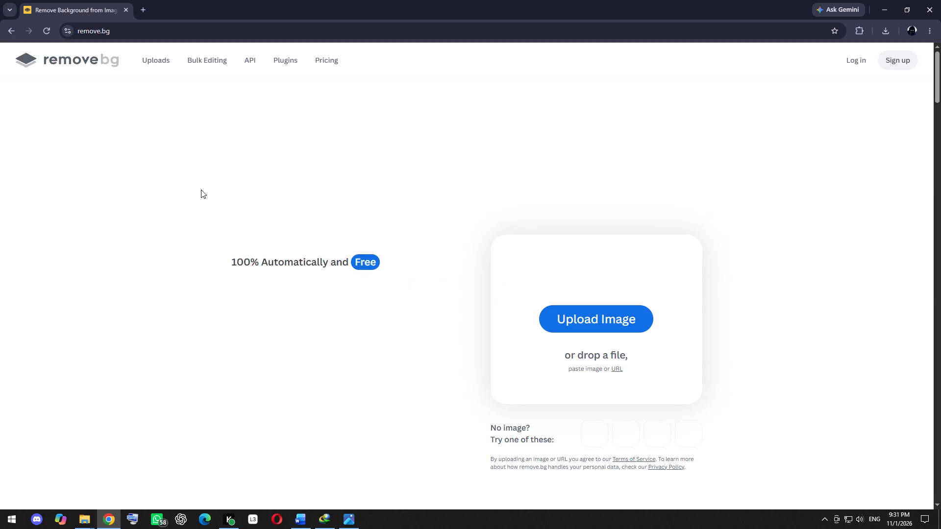
Upload the L company logo image from the Desktop folder to remove.bg for background removal.
click(606, 316)
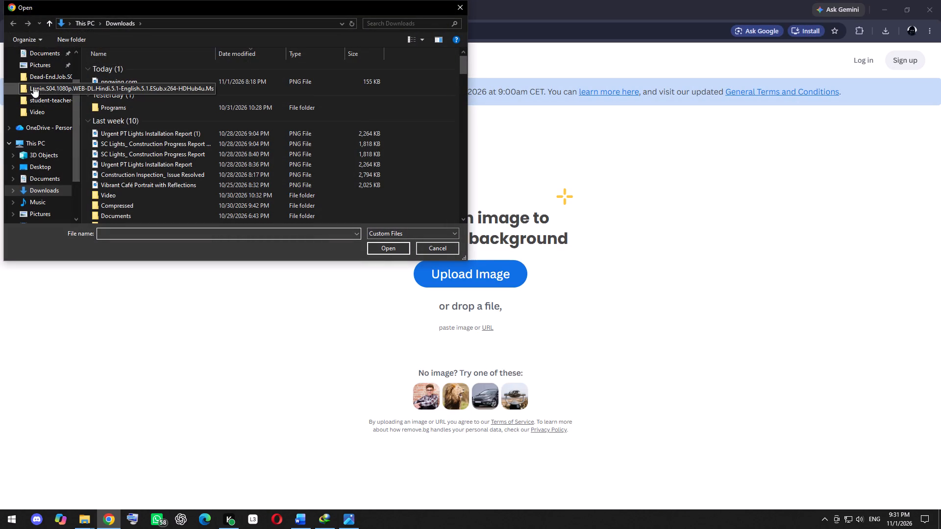
click(45, 163)
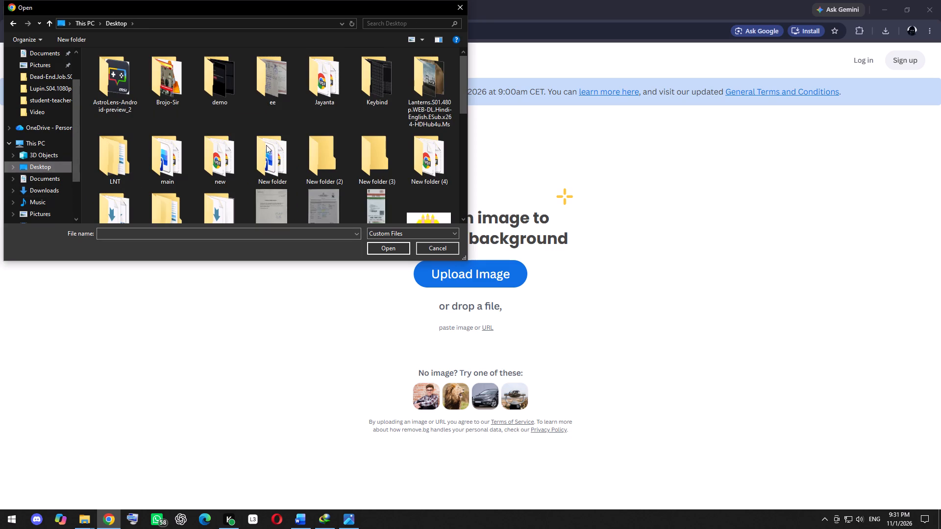
scroll(225, 178, up, 1)
scroll(225, 178, down, 1)
scroll(225, 178, up, 1)
scroll(225, 178, down, 2)
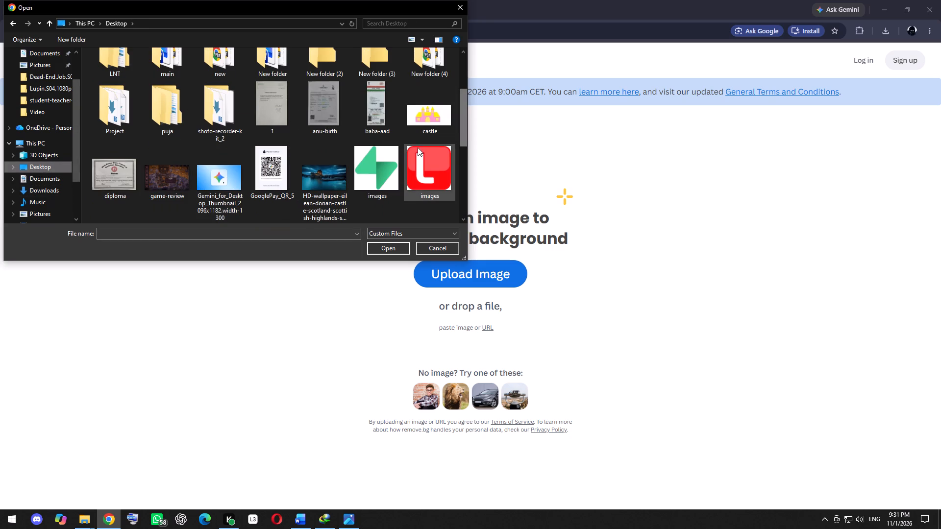
scroll(418, 155, down, 1)
scroll(34, 45, up, 1)
scroll(34, 45, down, 1)
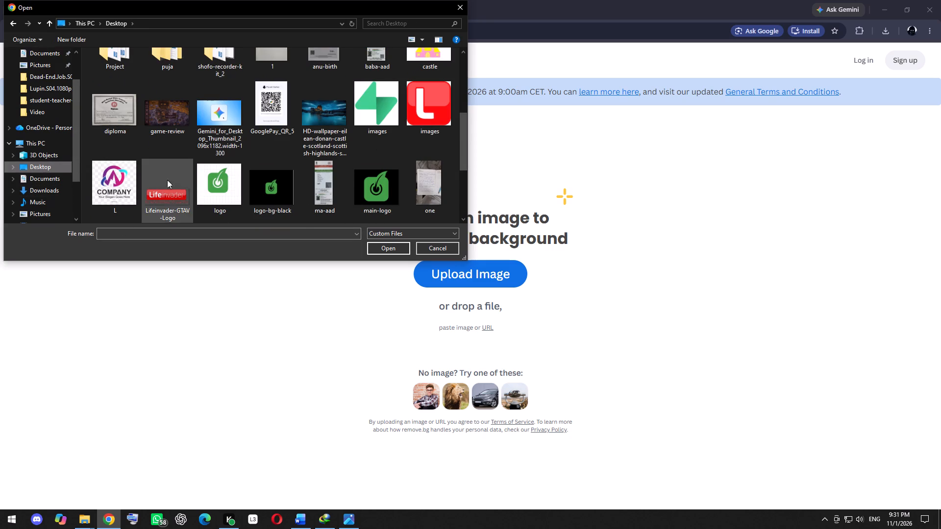
click(99, 193)
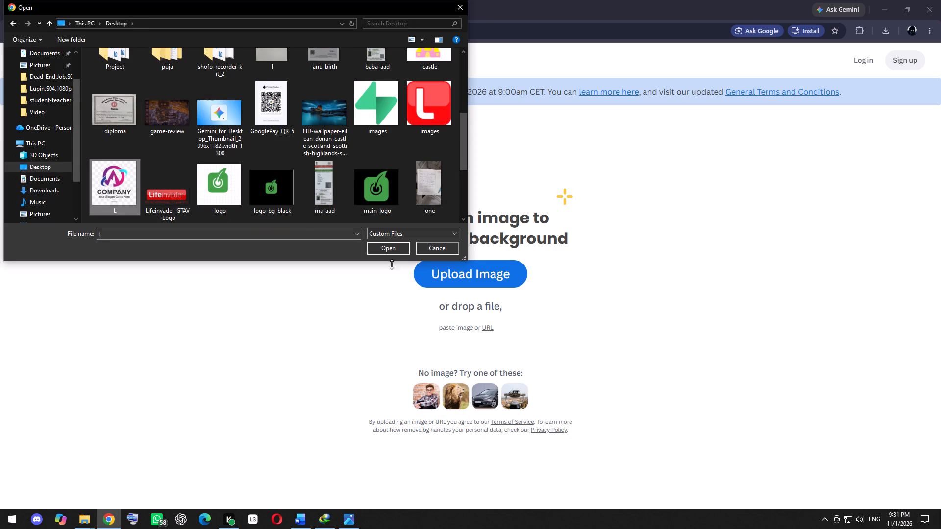
click(389, 248)
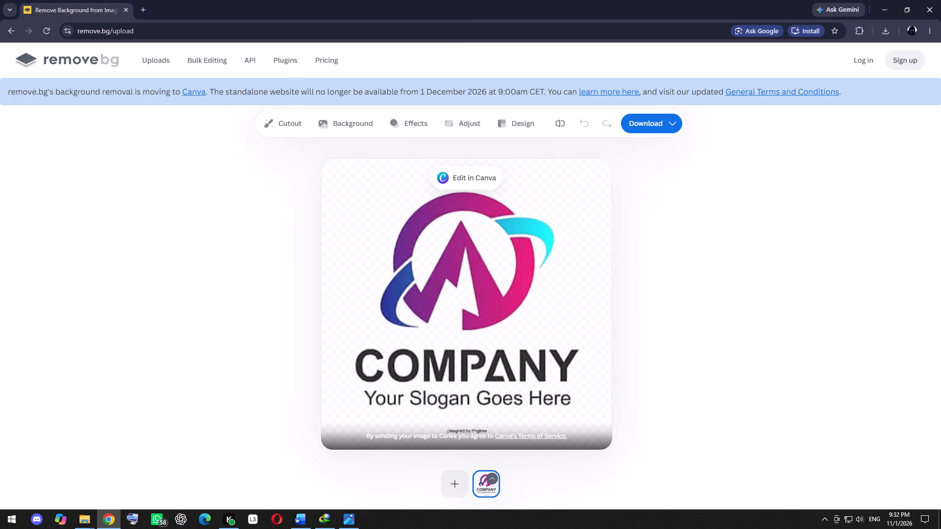
Download the free 360 x 360 preview of the logo with its background removed.
scroll(512, 323, down, 5)
click(663, 122)
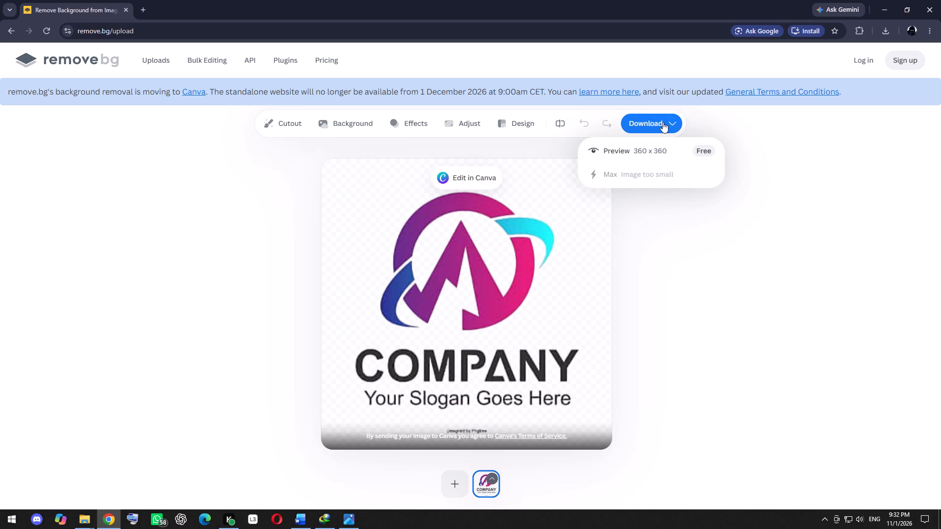
click(695, 153)
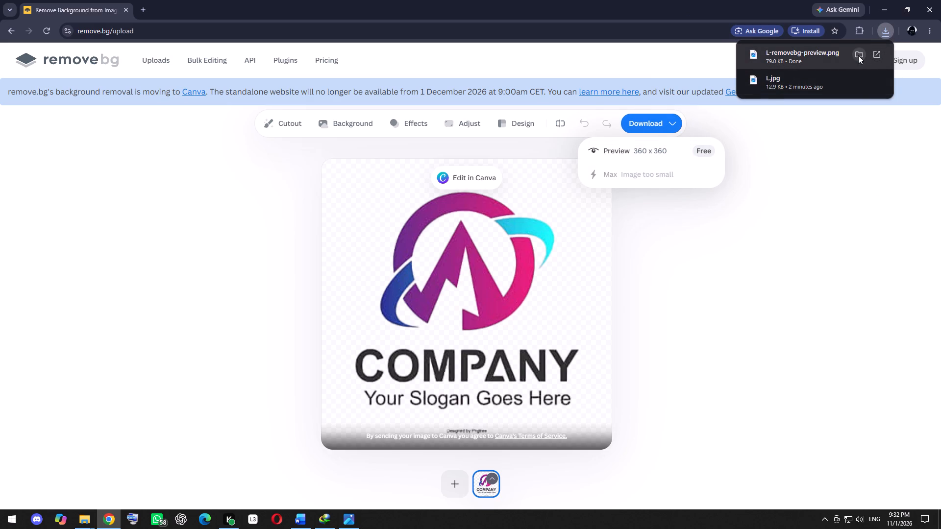
Show the downloaded L-removebg-preview image in its folder and insert it into the Word invoice, directly below the items table.
click(857, 56)
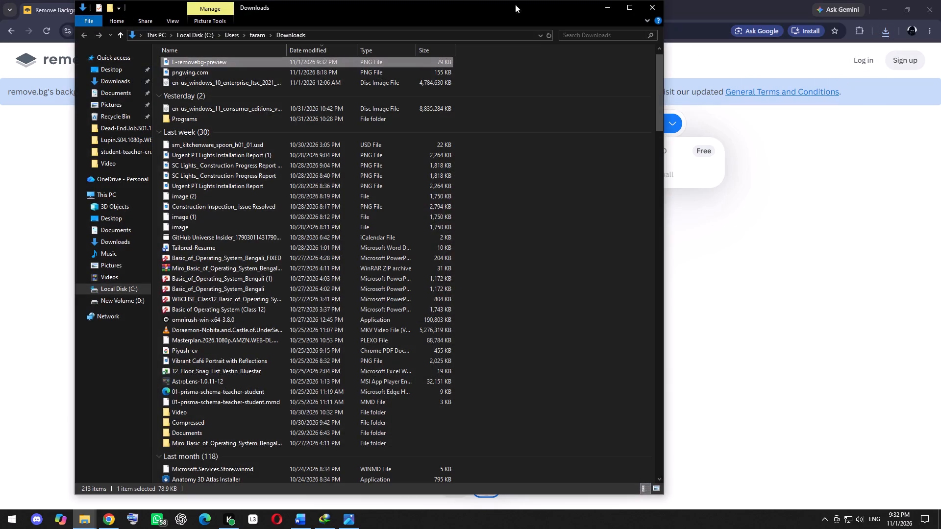
drag(352, 60, 448, 92)
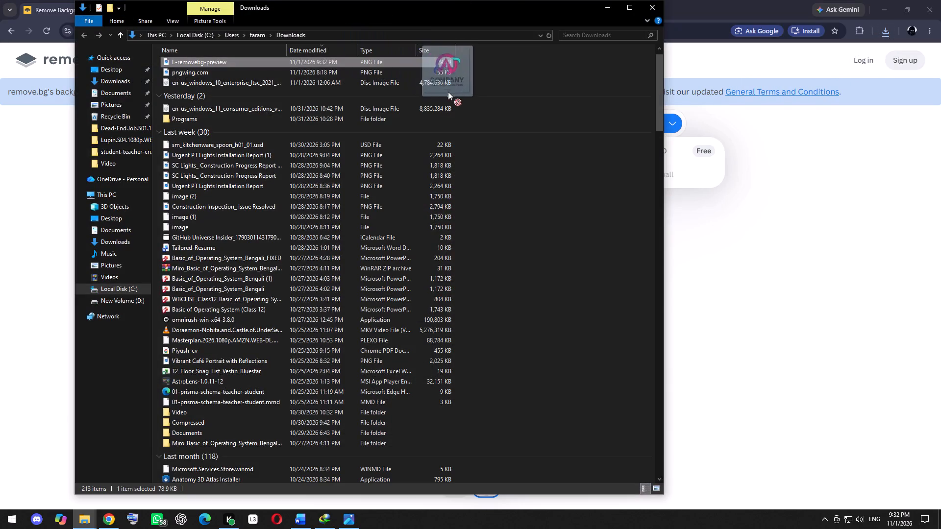
drag(448, 92, 279, 528)
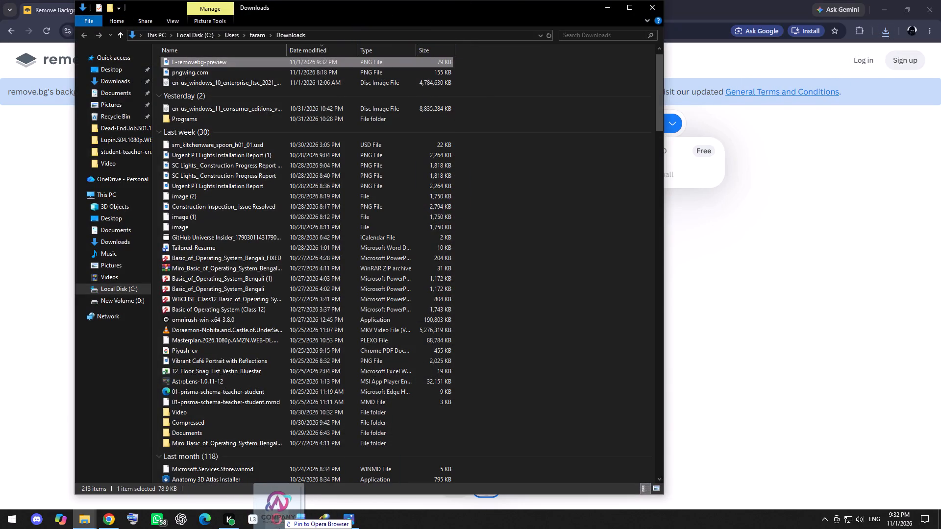
drag(279, 528, 499, 290)
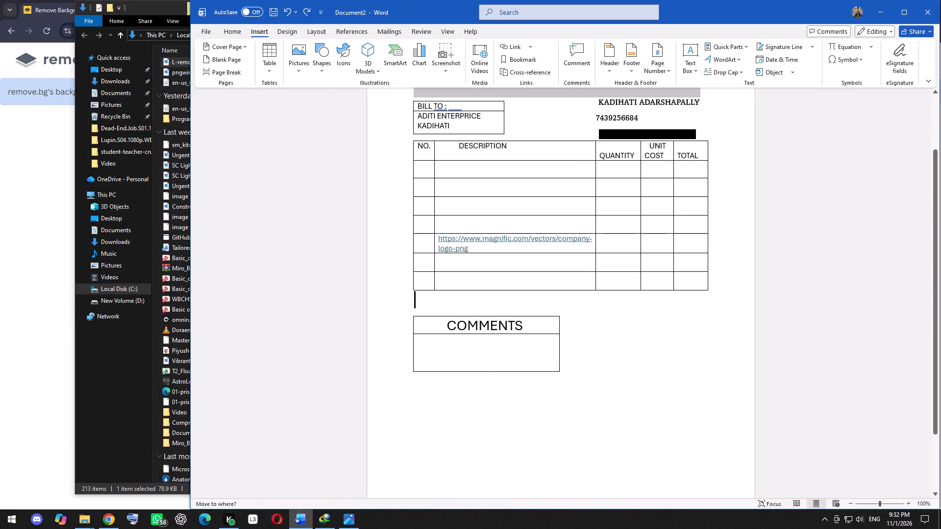
drag(499, 290, 499, 293)
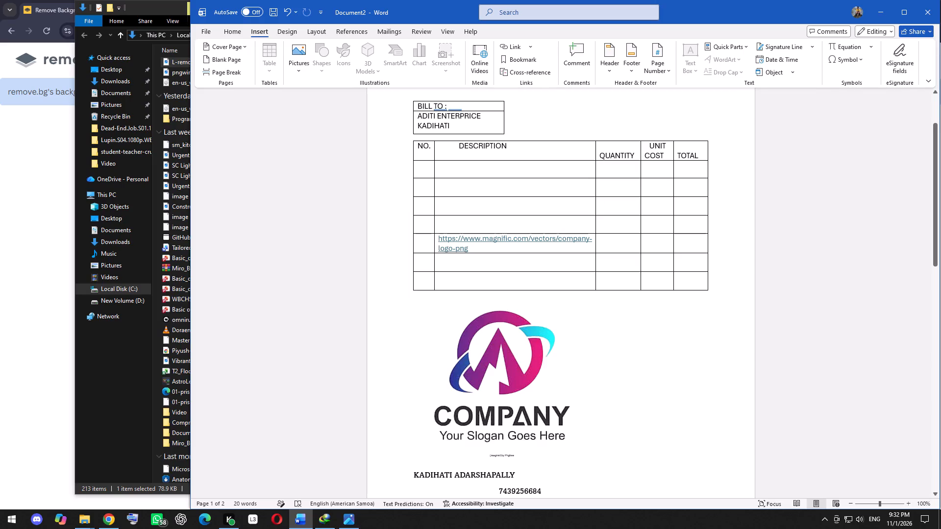
Set the background-free logo's text wrapping to In Front of Text.
right_click(497, 360)
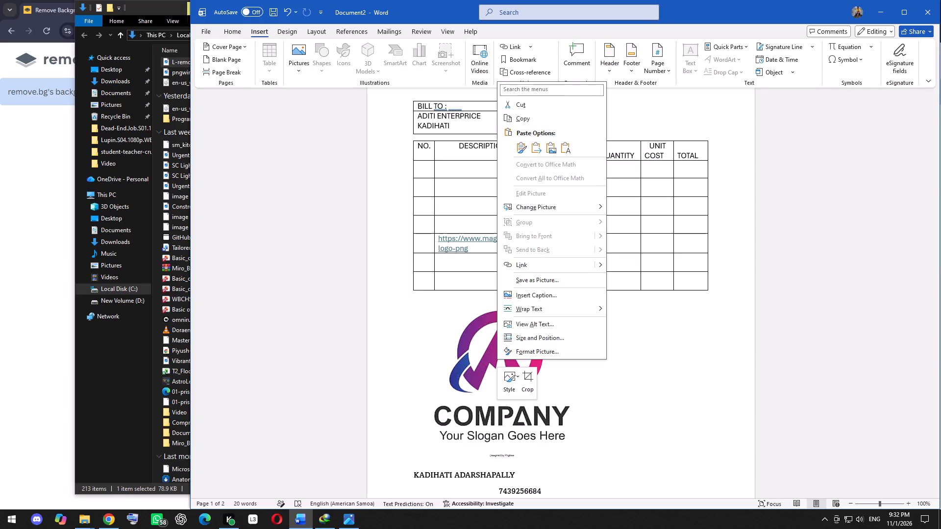
double_click(469, 369)
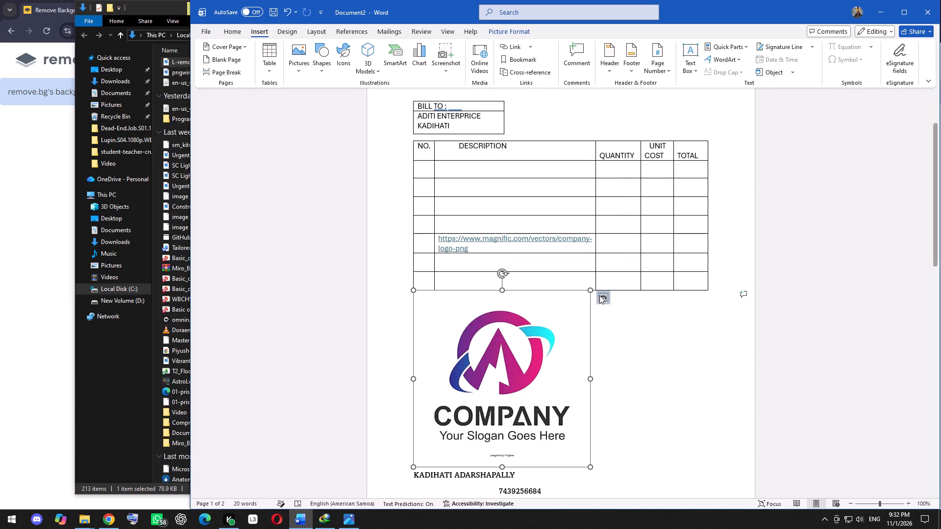
click(599, 298)
click(670, 381)
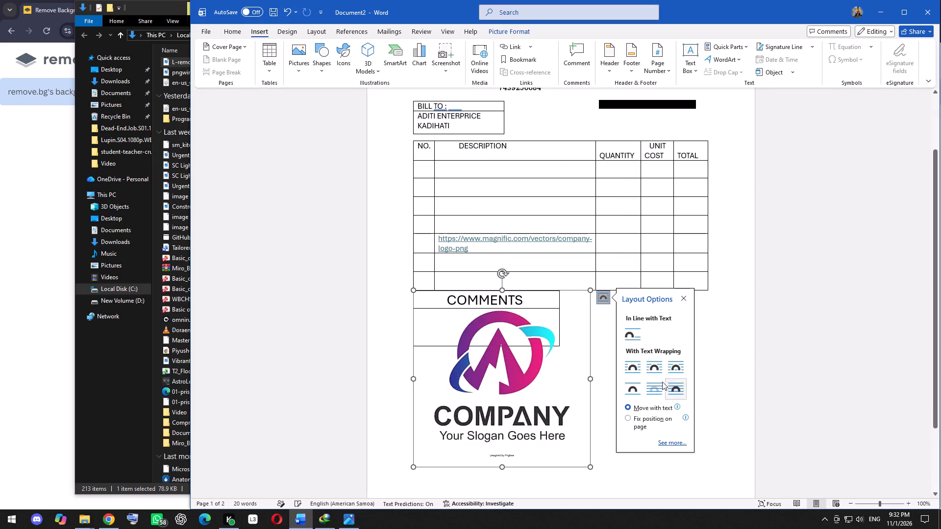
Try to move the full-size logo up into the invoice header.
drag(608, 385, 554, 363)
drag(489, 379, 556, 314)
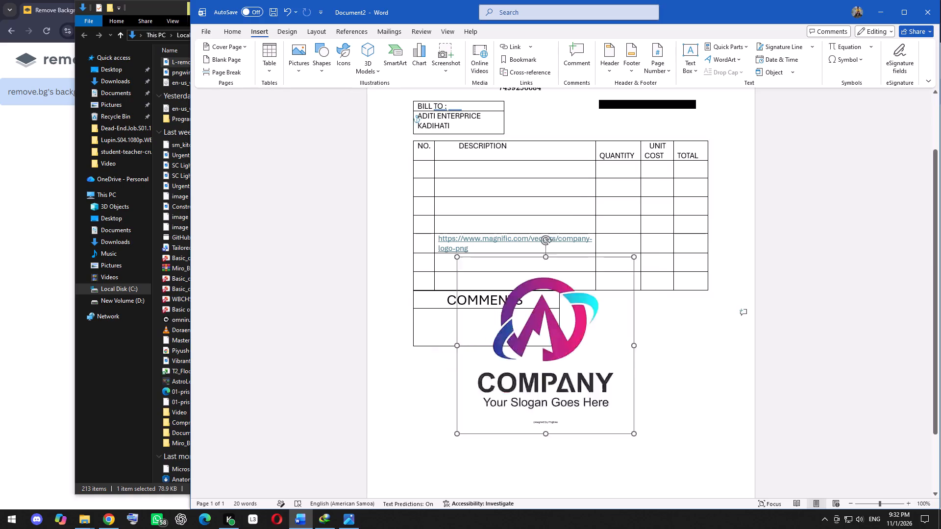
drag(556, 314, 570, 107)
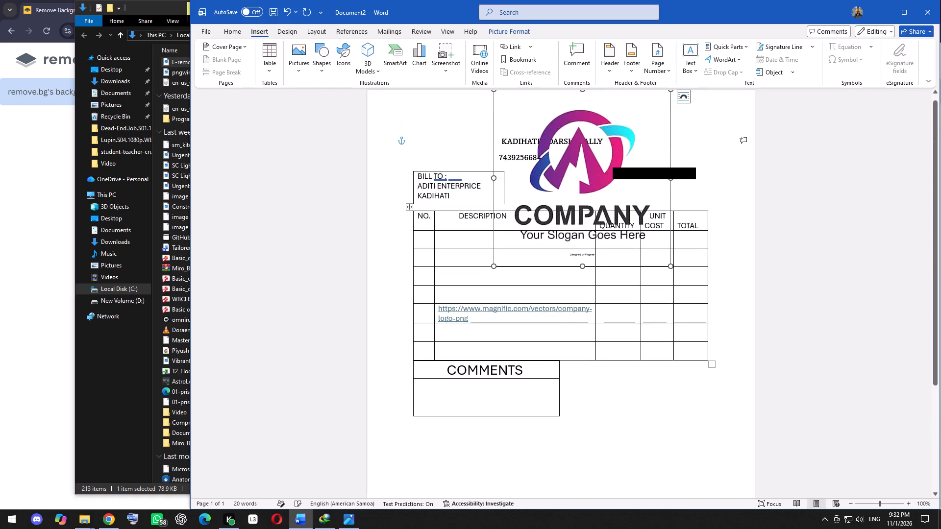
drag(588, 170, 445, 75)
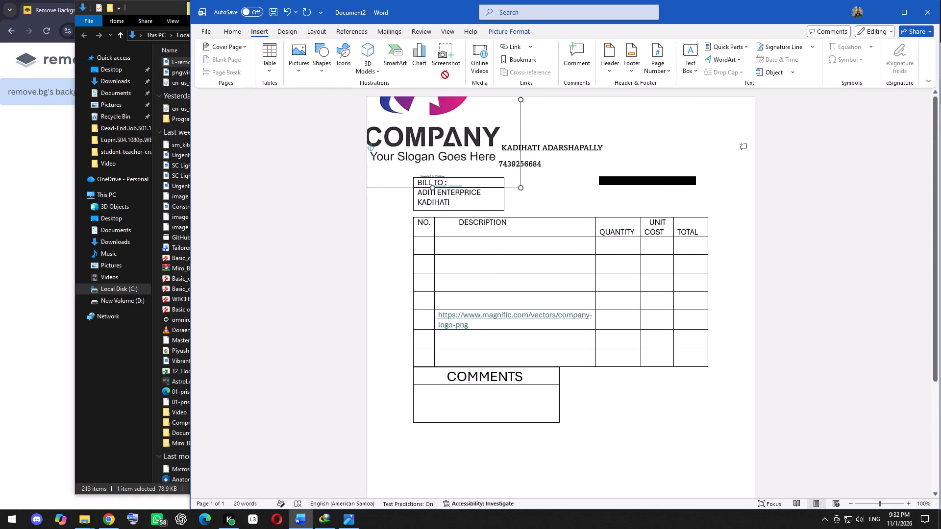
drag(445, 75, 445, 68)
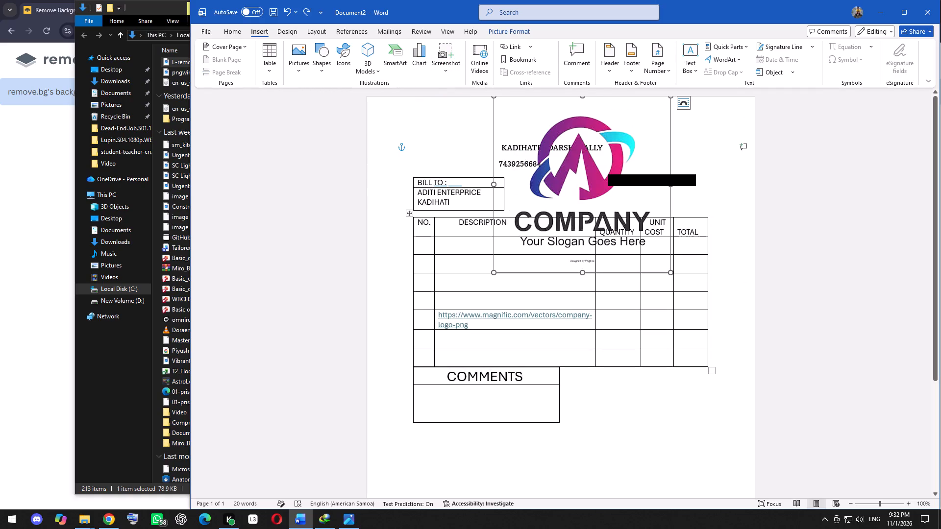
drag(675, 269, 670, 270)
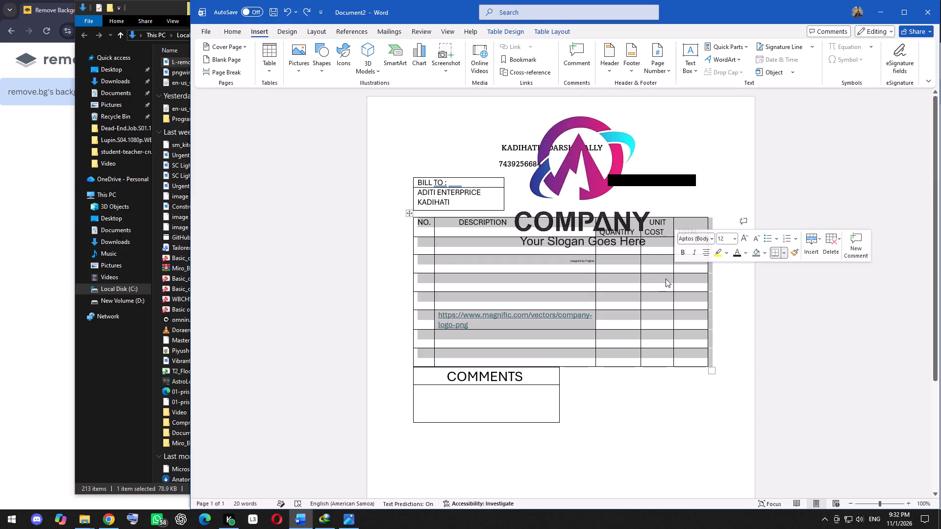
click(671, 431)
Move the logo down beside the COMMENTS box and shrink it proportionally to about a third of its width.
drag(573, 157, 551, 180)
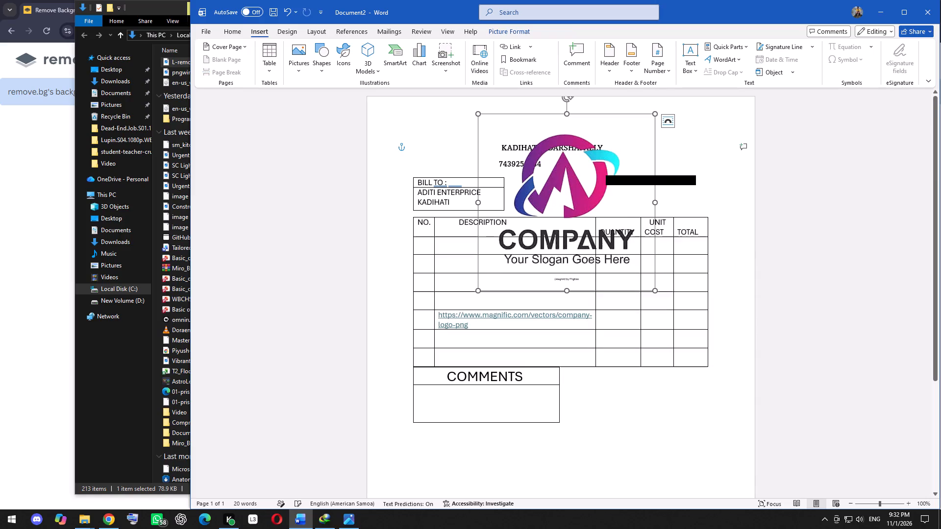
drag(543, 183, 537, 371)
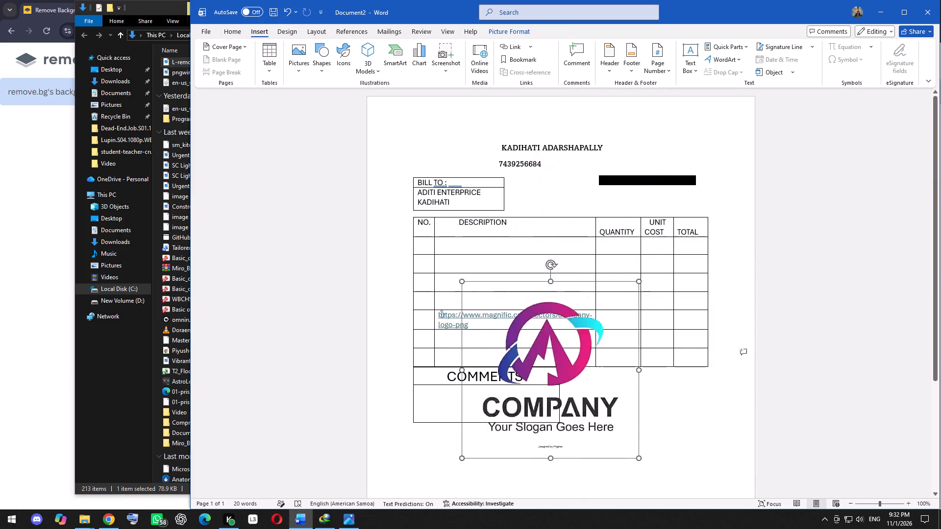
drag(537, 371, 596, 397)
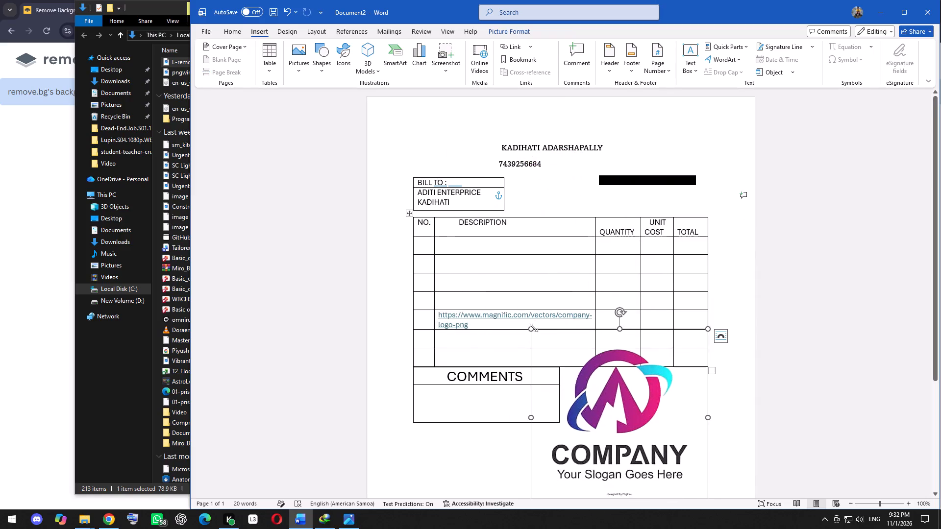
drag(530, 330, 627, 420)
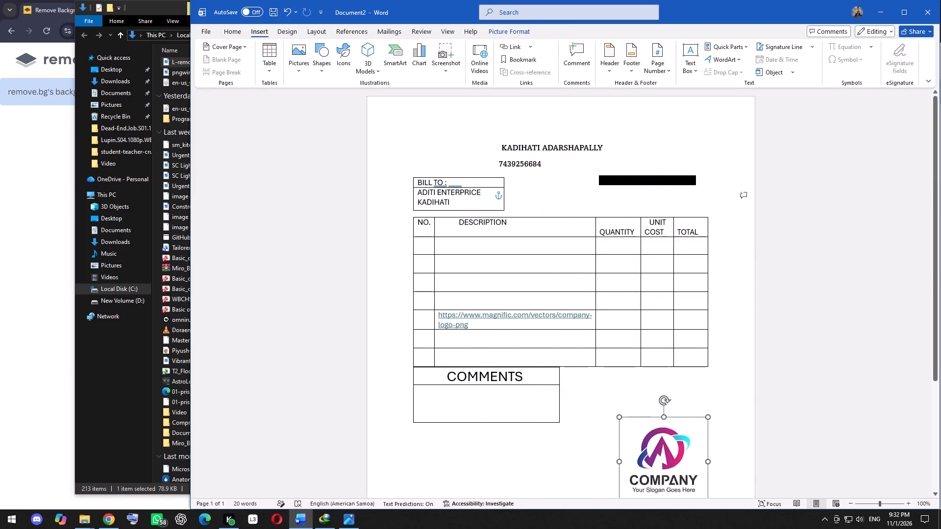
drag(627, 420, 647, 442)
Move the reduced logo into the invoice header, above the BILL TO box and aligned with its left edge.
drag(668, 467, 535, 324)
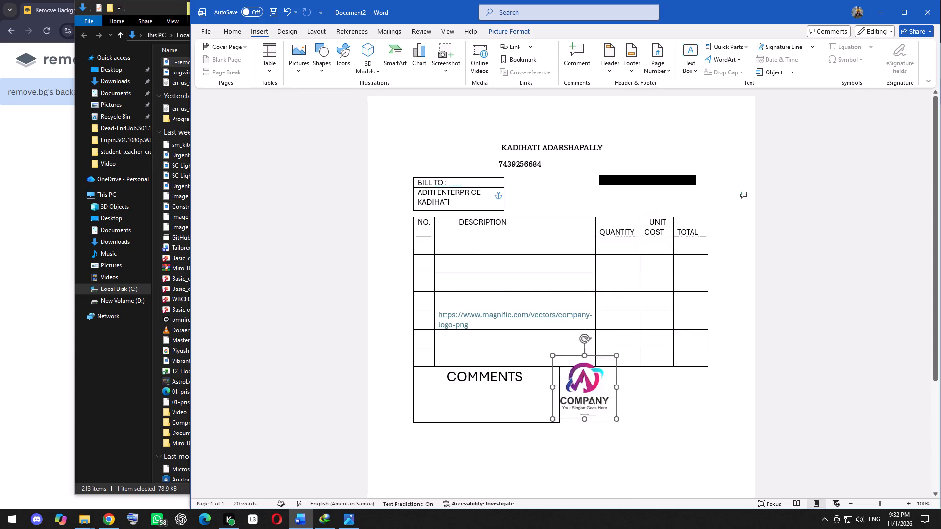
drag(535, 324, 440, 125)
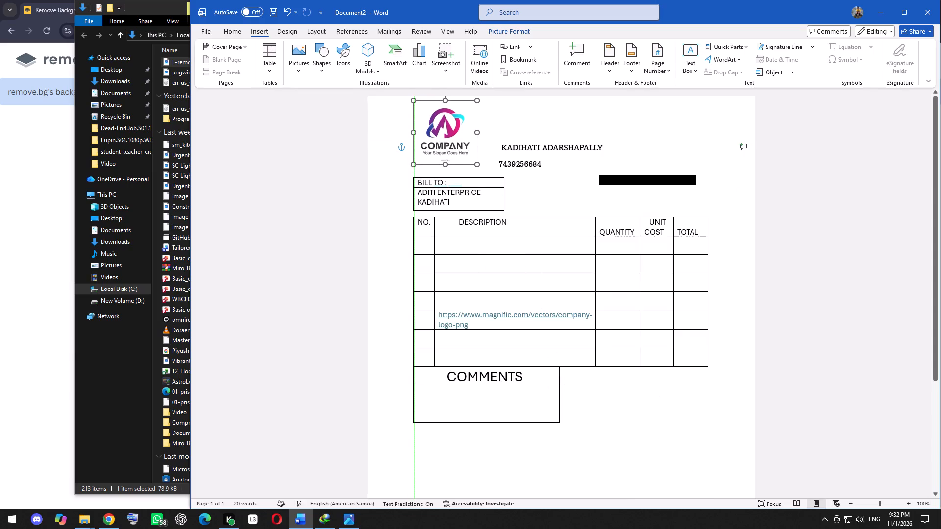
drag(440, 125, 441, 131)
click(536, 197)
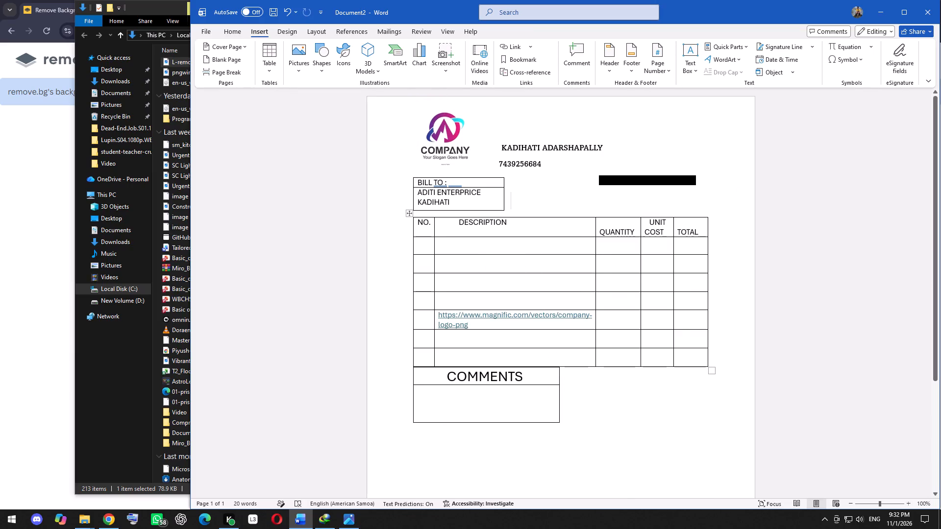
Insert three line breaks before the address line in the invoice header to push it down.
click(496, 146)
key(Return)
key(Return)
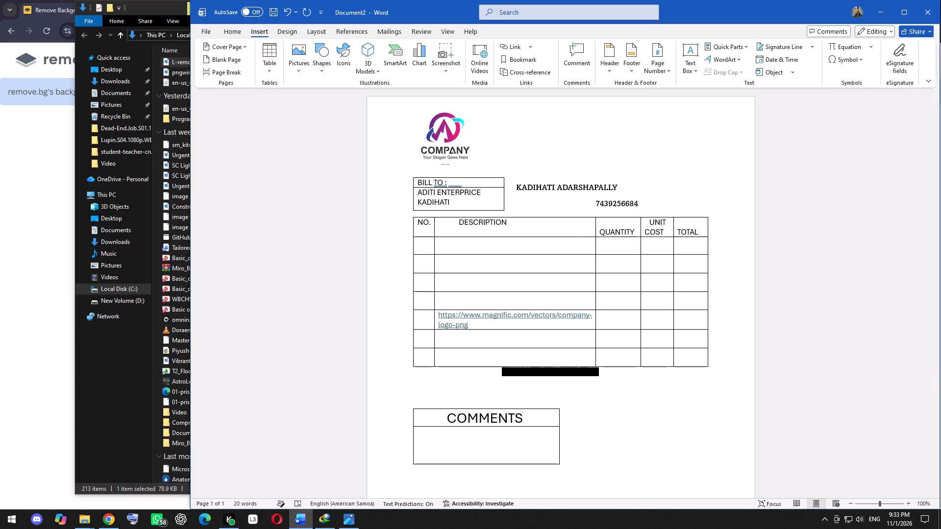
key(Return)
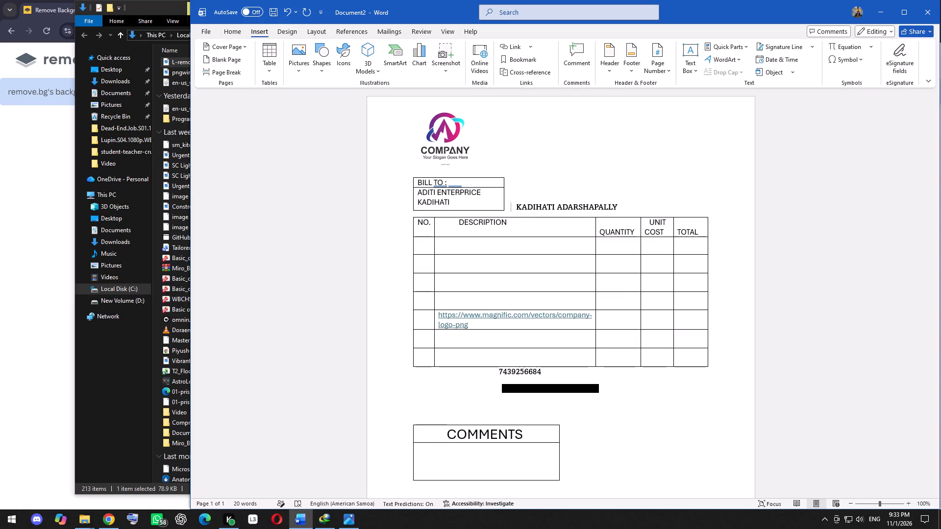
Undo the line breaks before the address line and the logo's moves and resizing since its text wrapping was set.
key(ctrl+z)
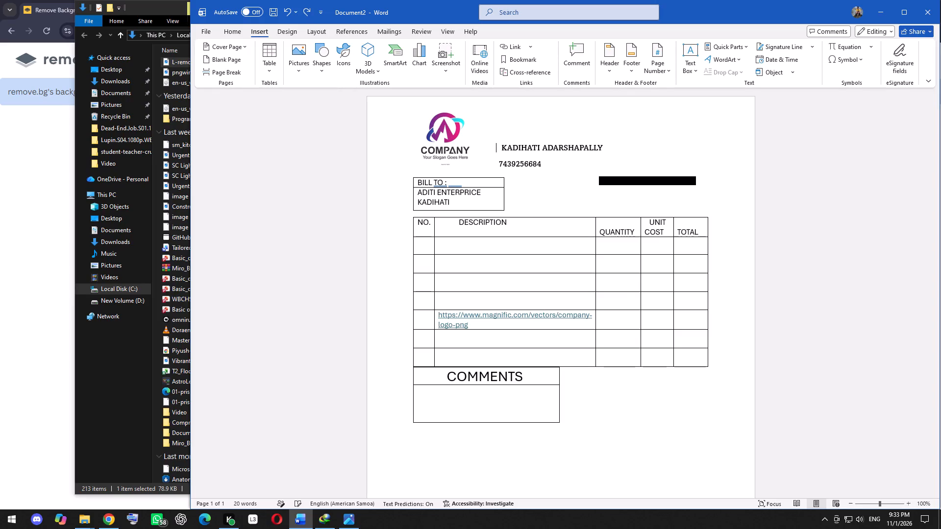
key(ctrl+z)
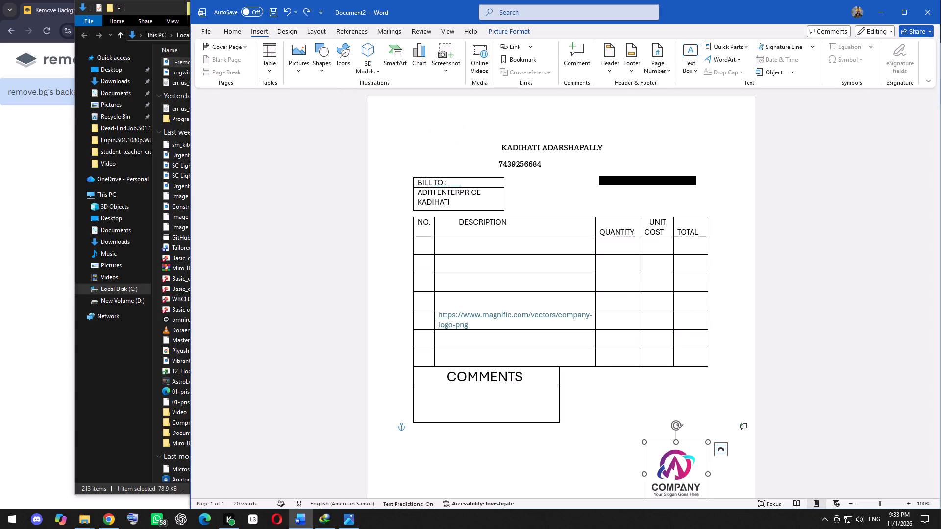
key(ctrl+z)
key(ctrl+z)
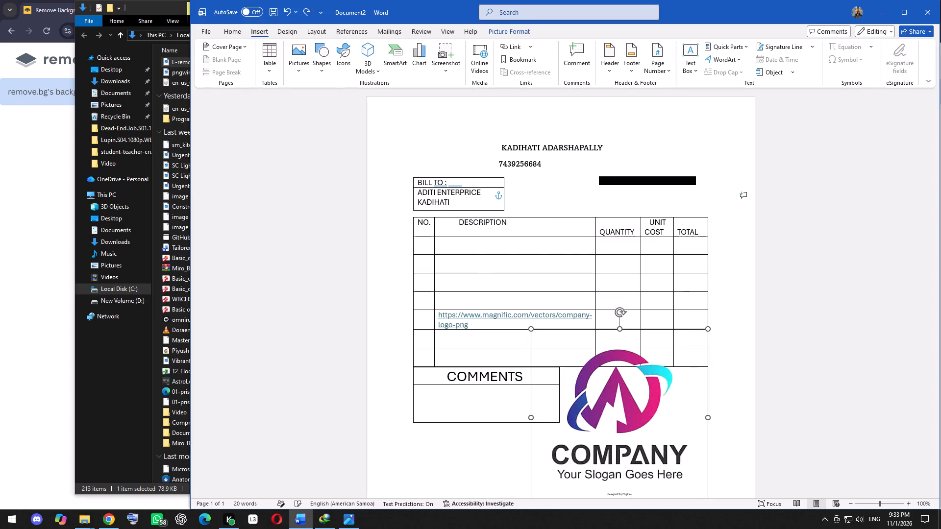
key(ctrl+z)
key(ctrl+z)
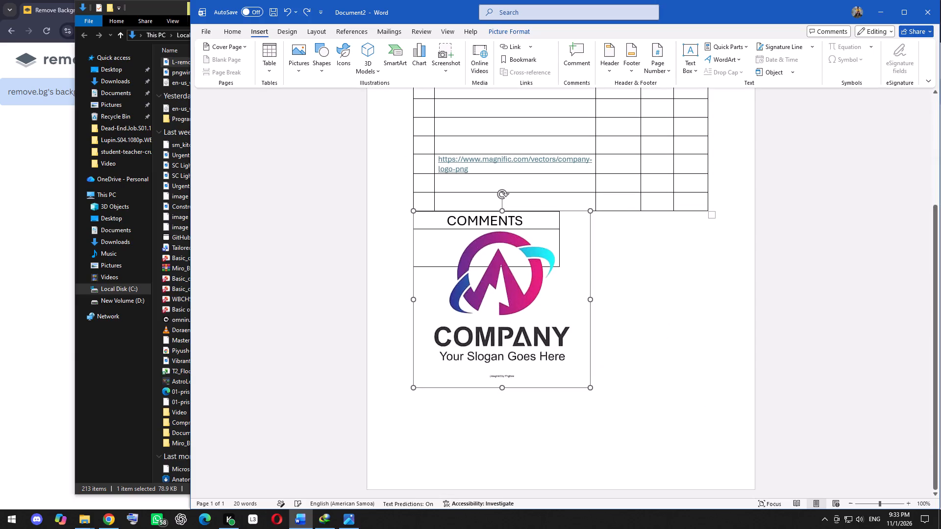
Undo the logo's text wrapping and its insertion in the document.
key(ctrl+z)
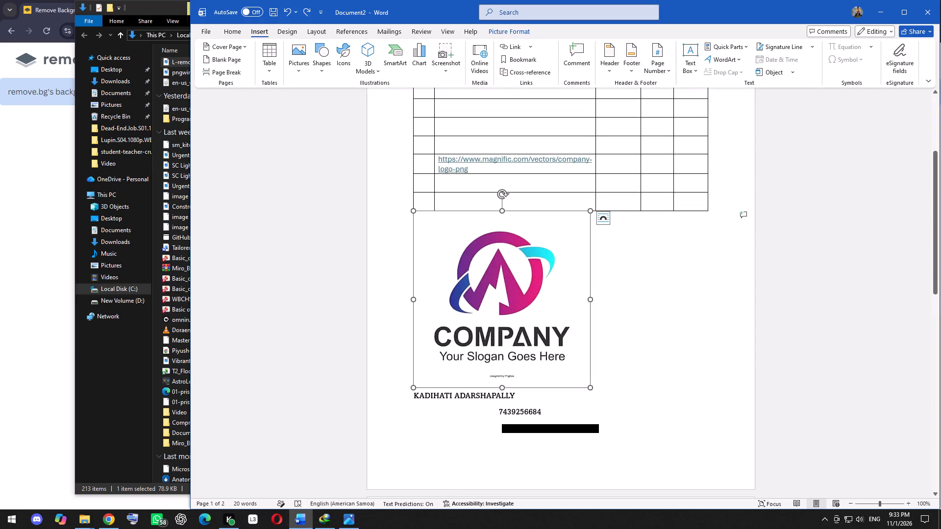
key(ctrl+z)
Insert the L-removebg-preview image from the Downloads folder on the line below the COMMENTS box.
drag(940, 291, 940, 242)
click(565, 251)
click(603, 390)
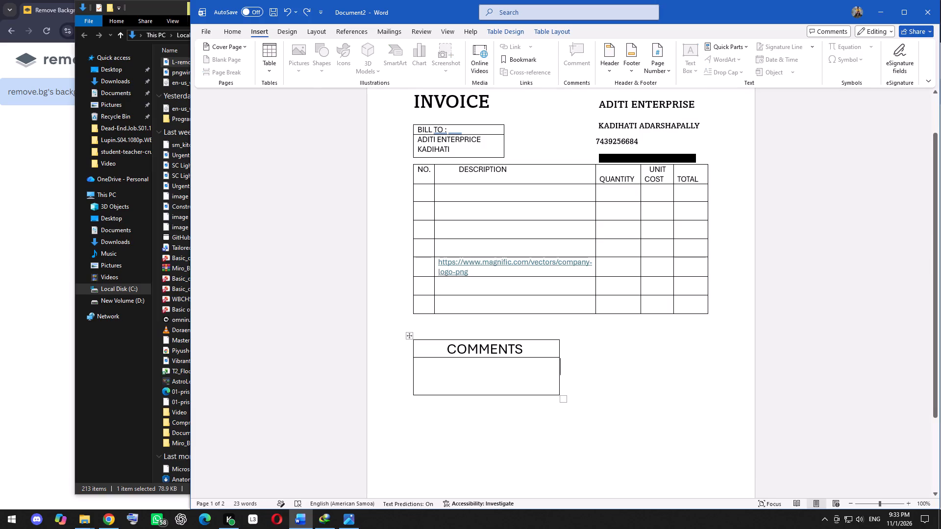
click(559, 375)
click(440, 416)
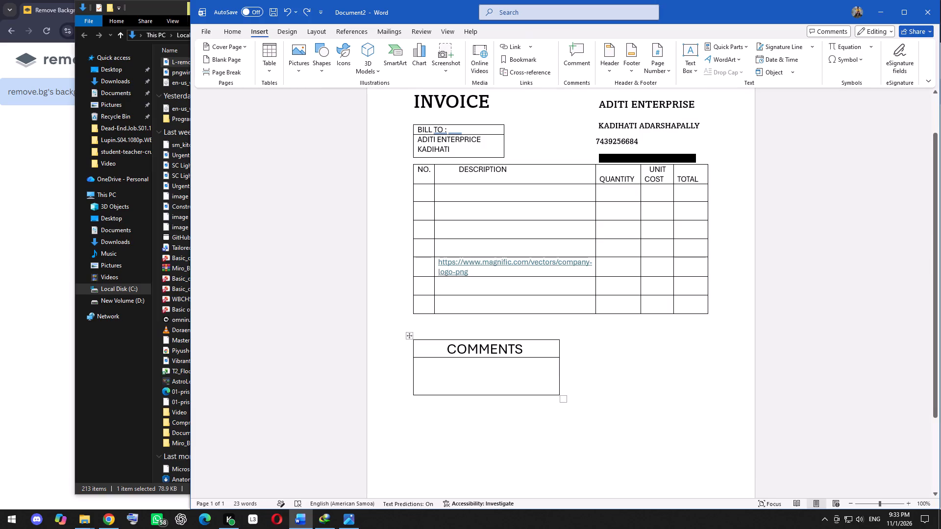
click(100, 398)
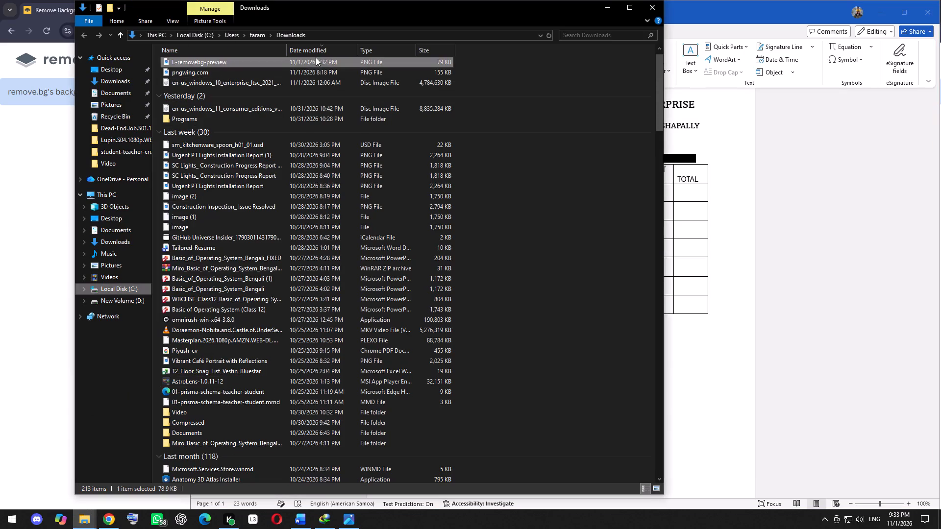
drag(324, 61, 692, 446)
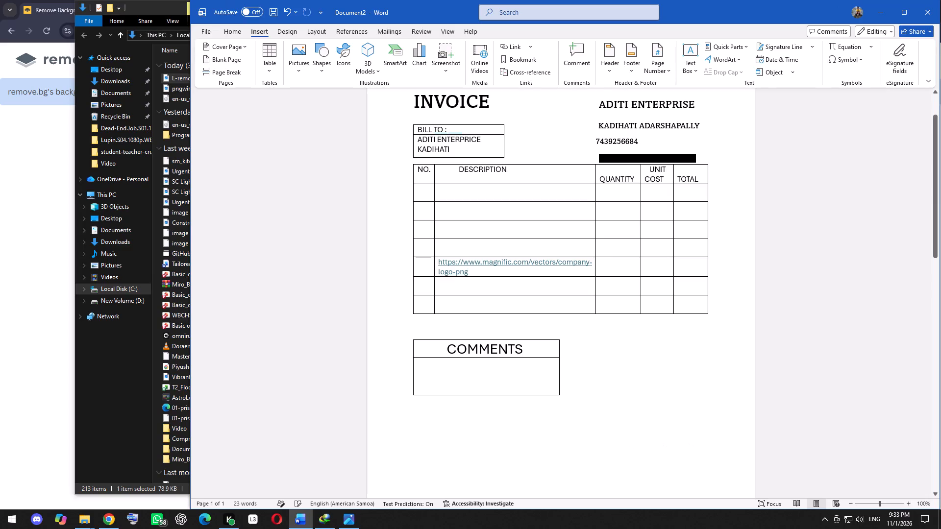
drag(935, 203, 921, 320)
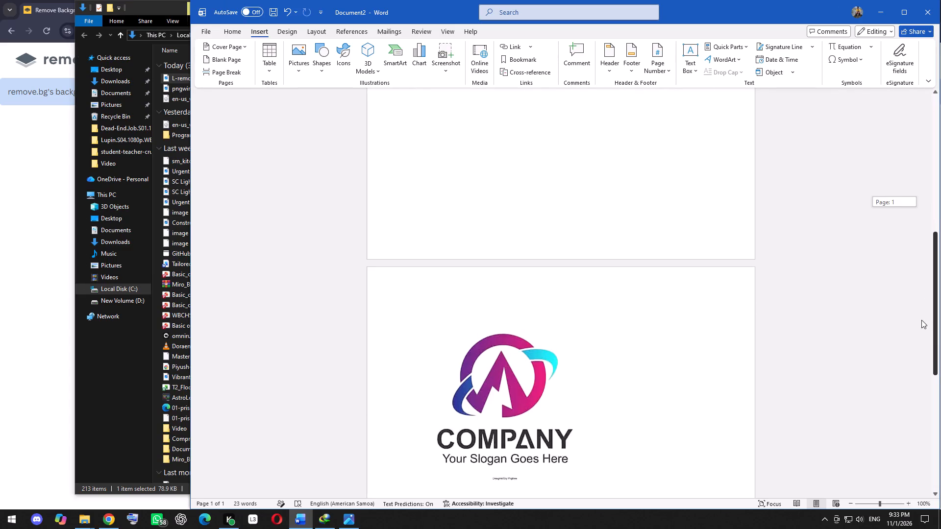
drag(921, 320, 920, 296)
Set the inserted logo's text wrapping to In Front of Text.
click(514, 424)
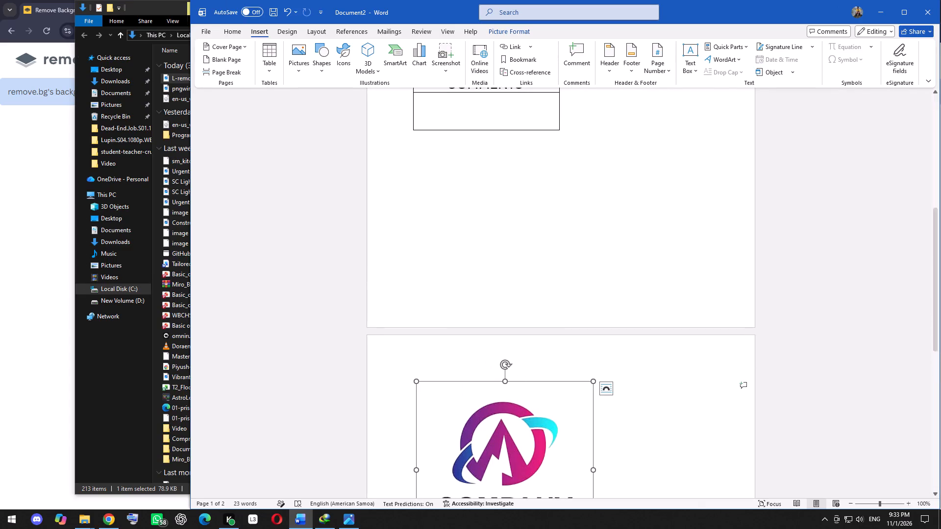
click(603, 389)
click(681, 440)
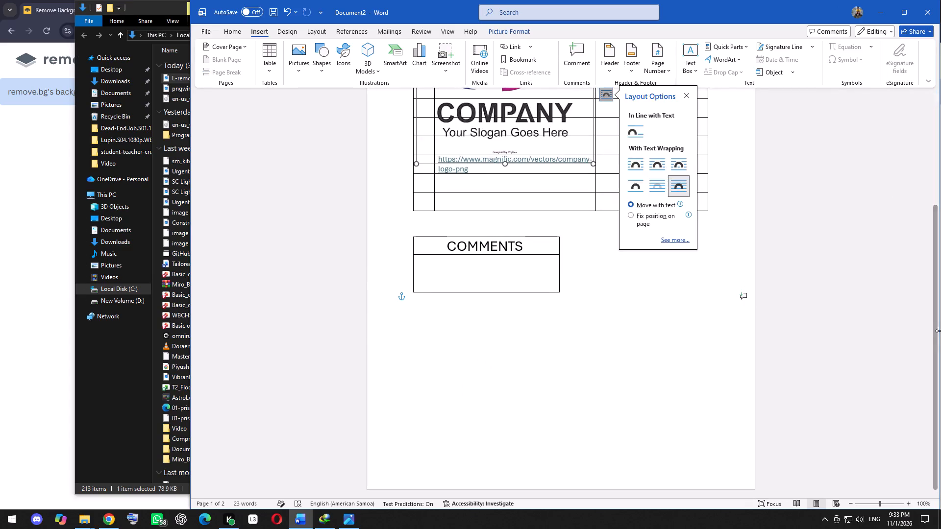
Move the full-size logo slightly down, over the BILL TO box and the items table.
drag(940, 348, 937, 260)
drag(931, 325, 931, 315)
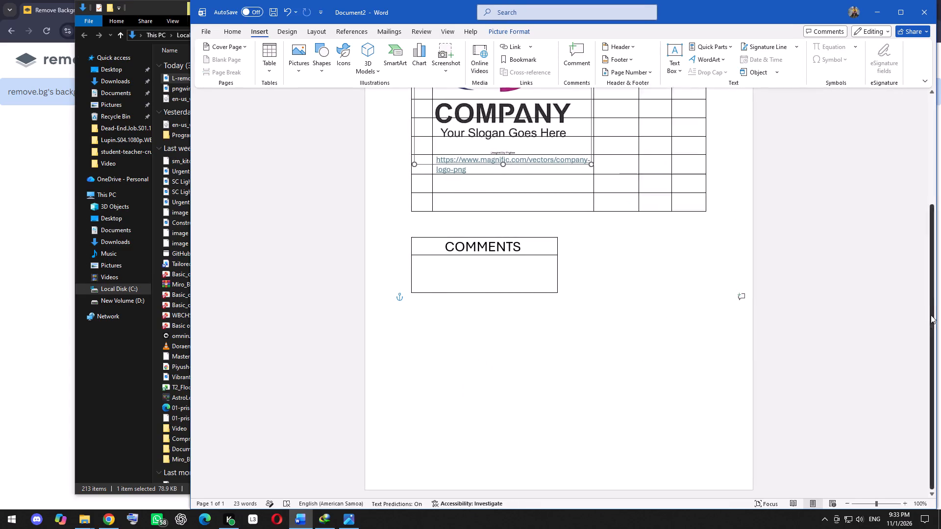
drag(931, 315, 940, 216)
drag(503, 246, 512, 280)
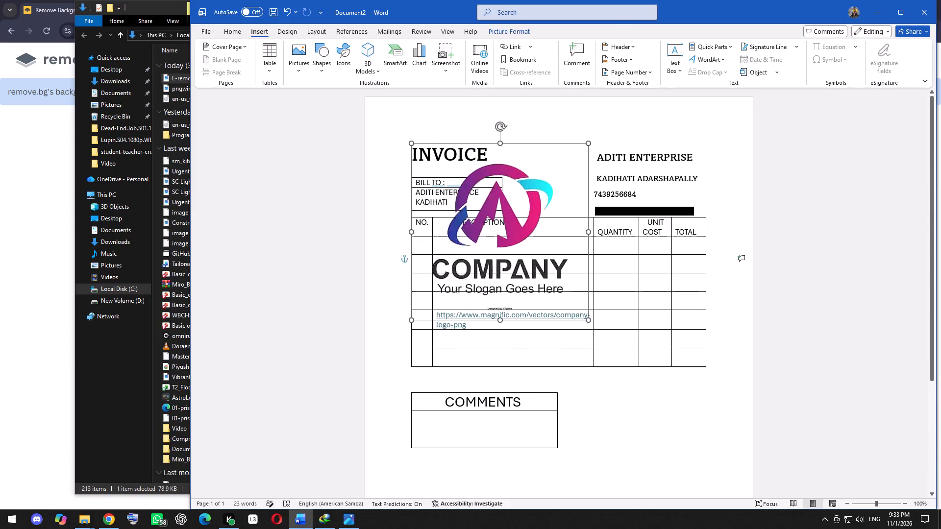
drag(512, 280, 512, 281)
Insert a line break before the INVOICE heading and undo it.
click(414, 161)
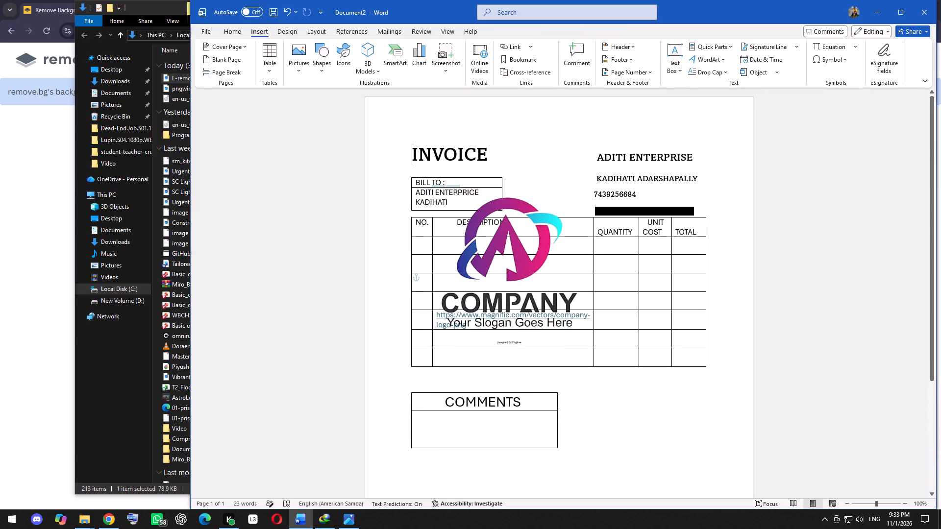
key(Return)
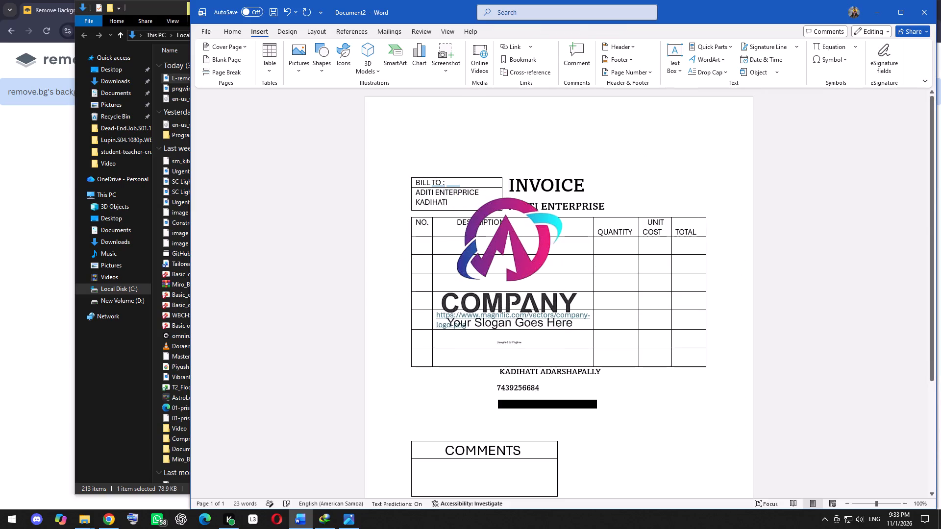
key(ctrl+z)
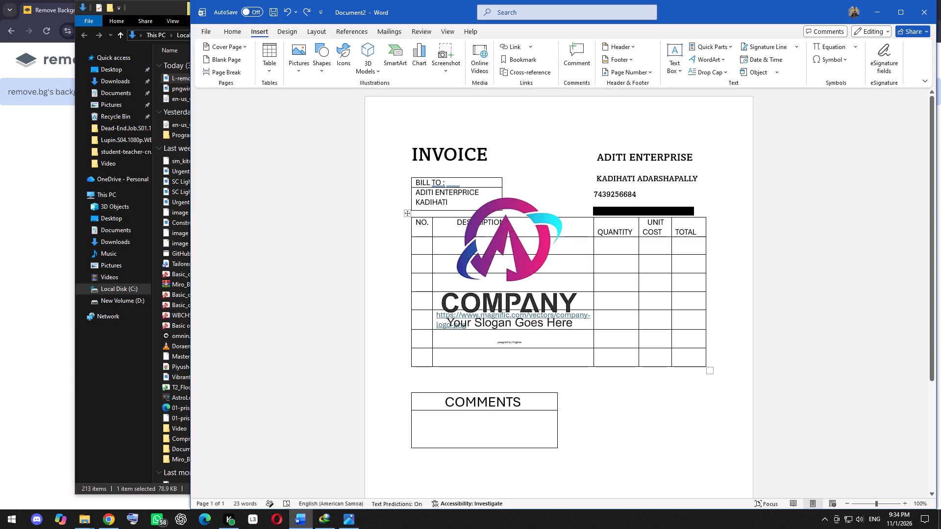
Shrink the logo proportionally to about a quarter of its width, at the bottom of the items table beside the COMMENTS box.
click(516, 236)
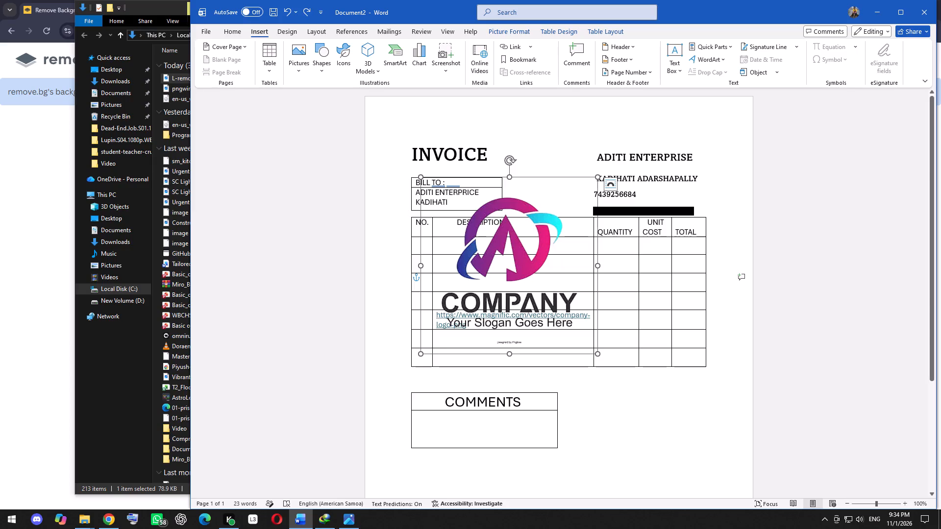
click(424, 178)
drag(420, 177, 448, 224)
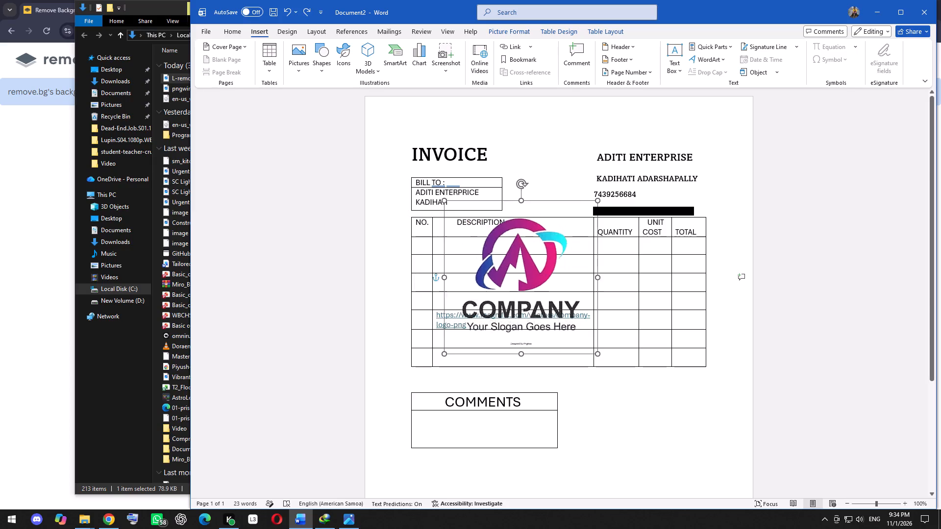
drag(448, 224, 558, 388)
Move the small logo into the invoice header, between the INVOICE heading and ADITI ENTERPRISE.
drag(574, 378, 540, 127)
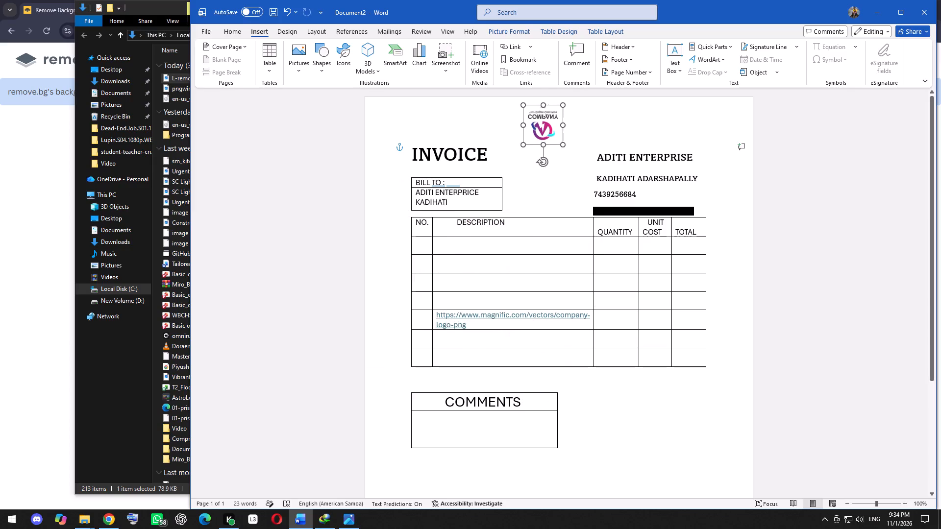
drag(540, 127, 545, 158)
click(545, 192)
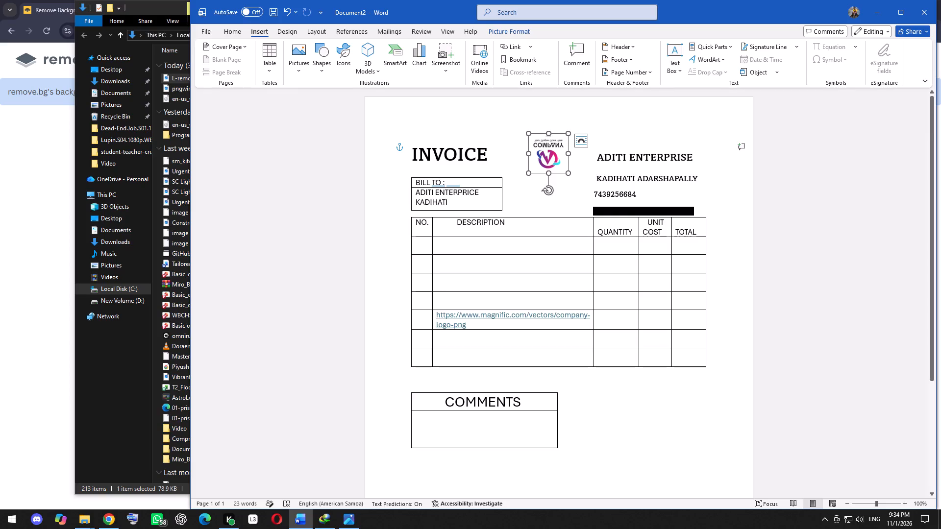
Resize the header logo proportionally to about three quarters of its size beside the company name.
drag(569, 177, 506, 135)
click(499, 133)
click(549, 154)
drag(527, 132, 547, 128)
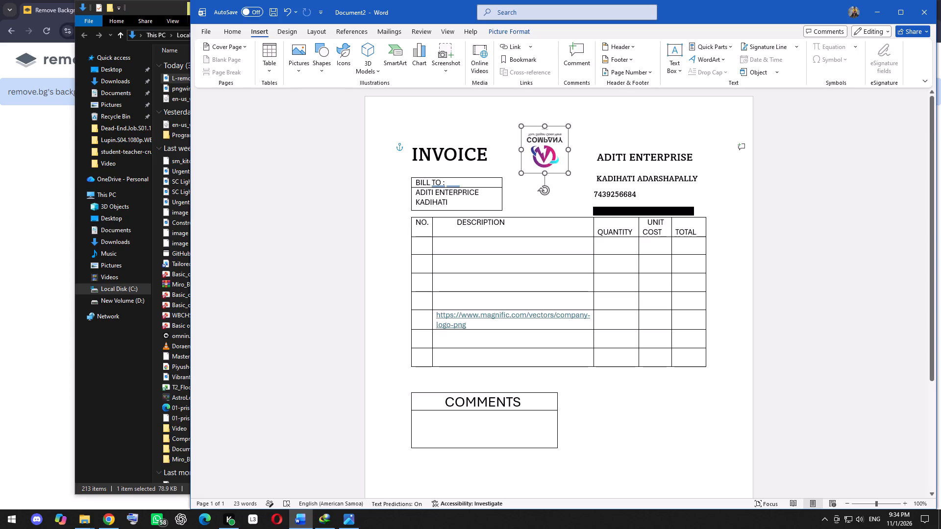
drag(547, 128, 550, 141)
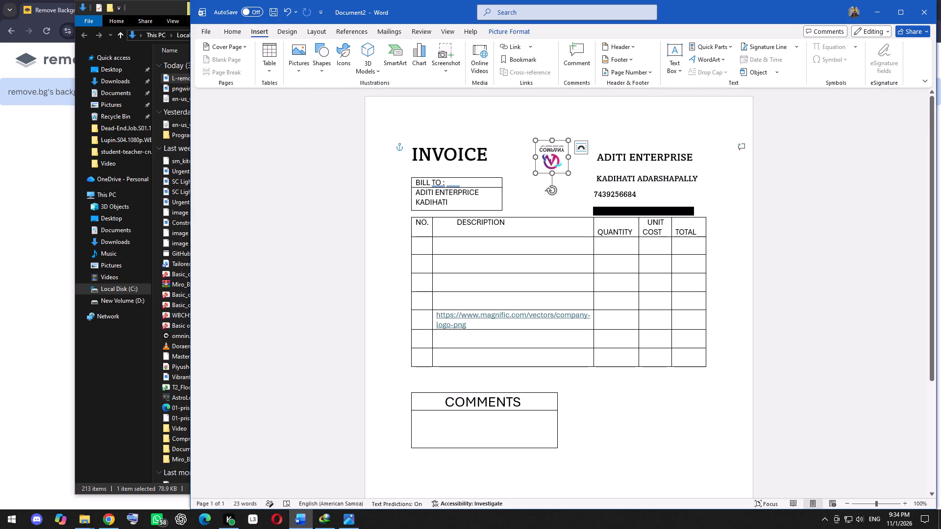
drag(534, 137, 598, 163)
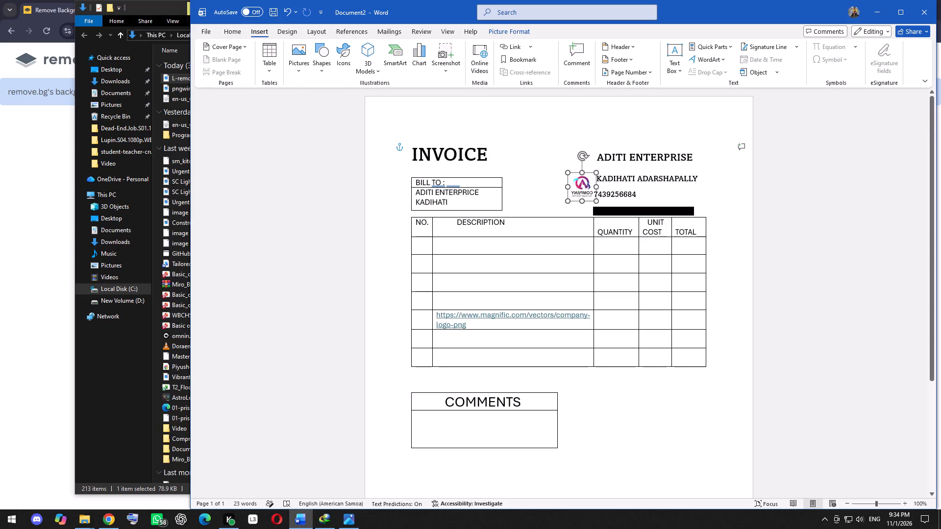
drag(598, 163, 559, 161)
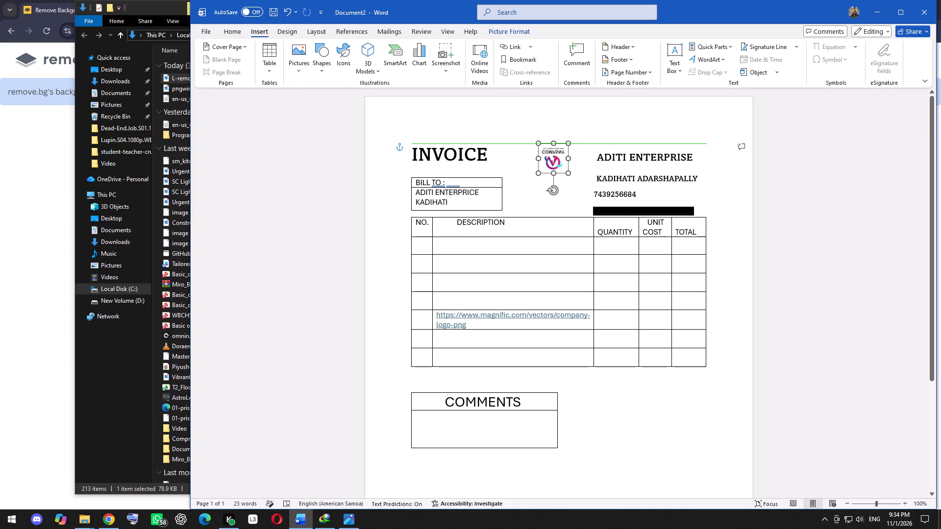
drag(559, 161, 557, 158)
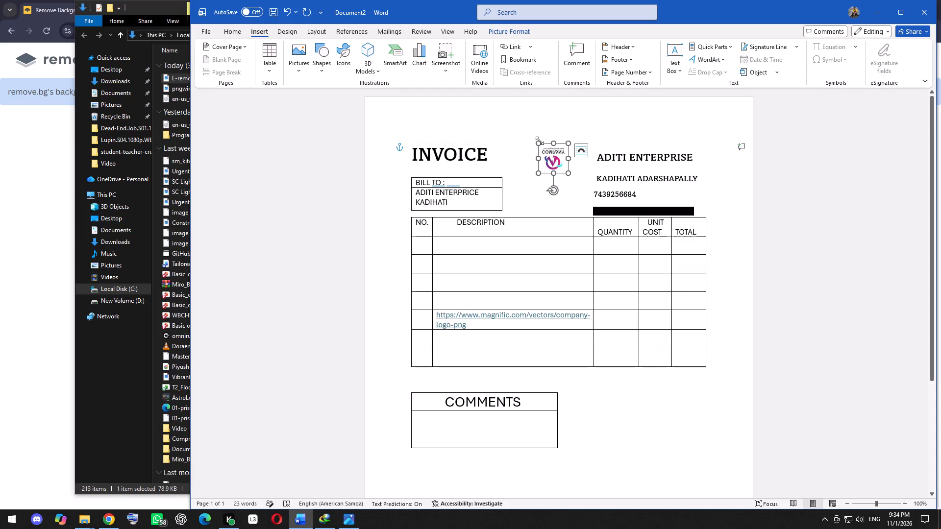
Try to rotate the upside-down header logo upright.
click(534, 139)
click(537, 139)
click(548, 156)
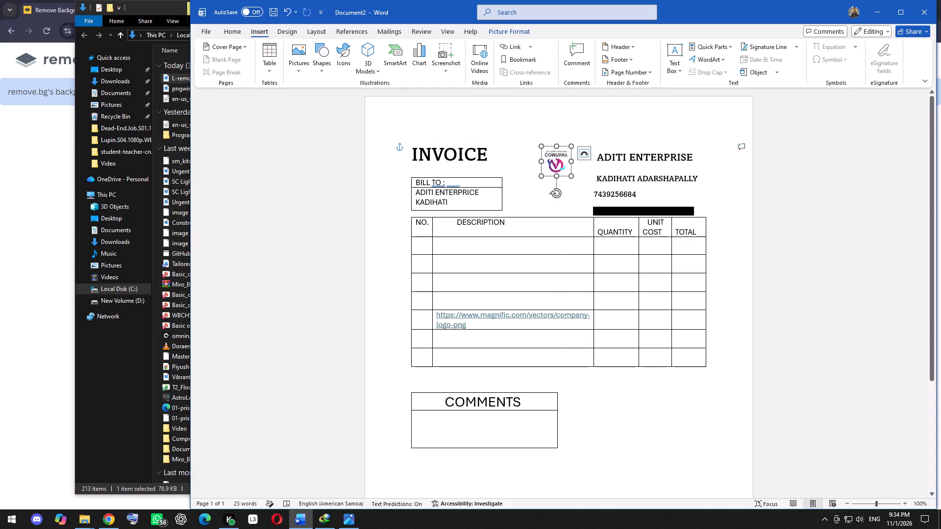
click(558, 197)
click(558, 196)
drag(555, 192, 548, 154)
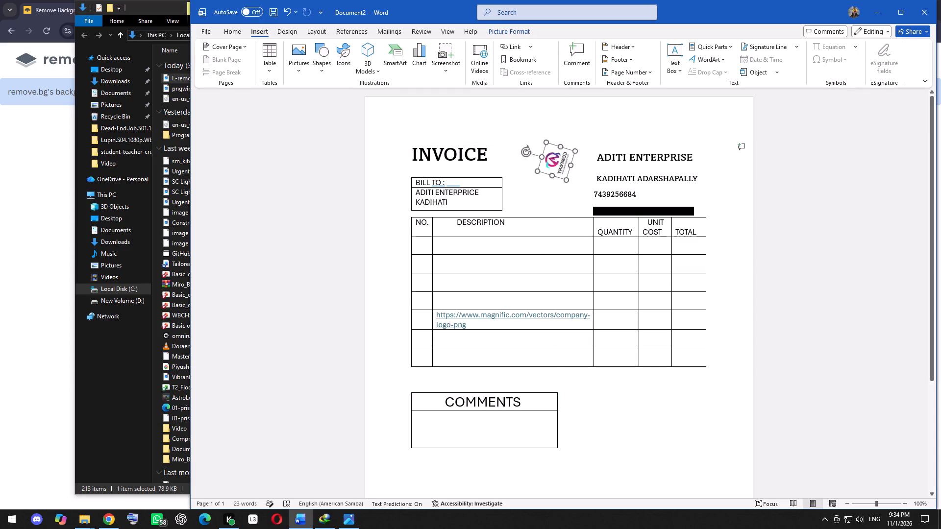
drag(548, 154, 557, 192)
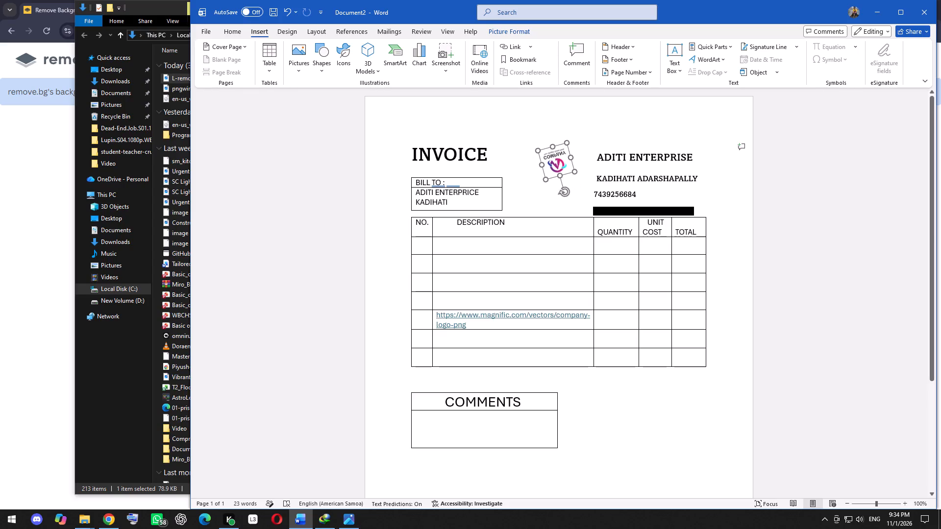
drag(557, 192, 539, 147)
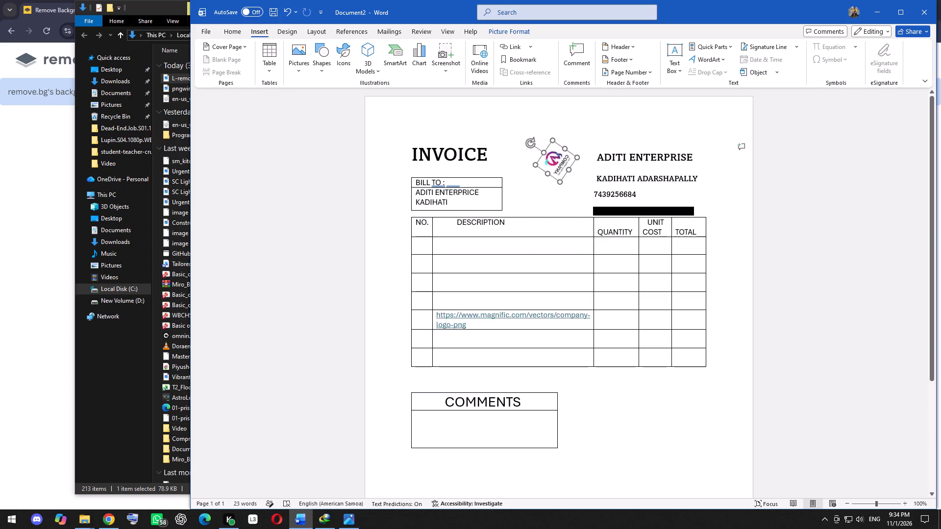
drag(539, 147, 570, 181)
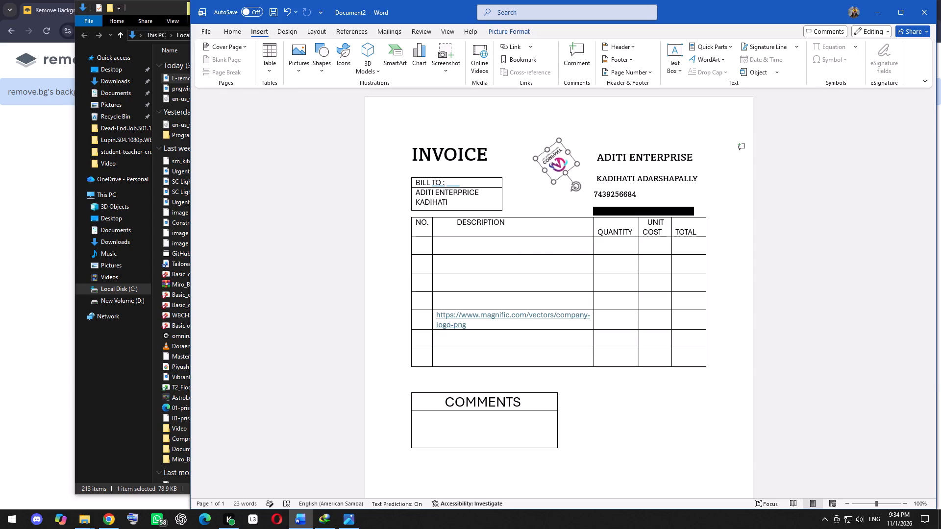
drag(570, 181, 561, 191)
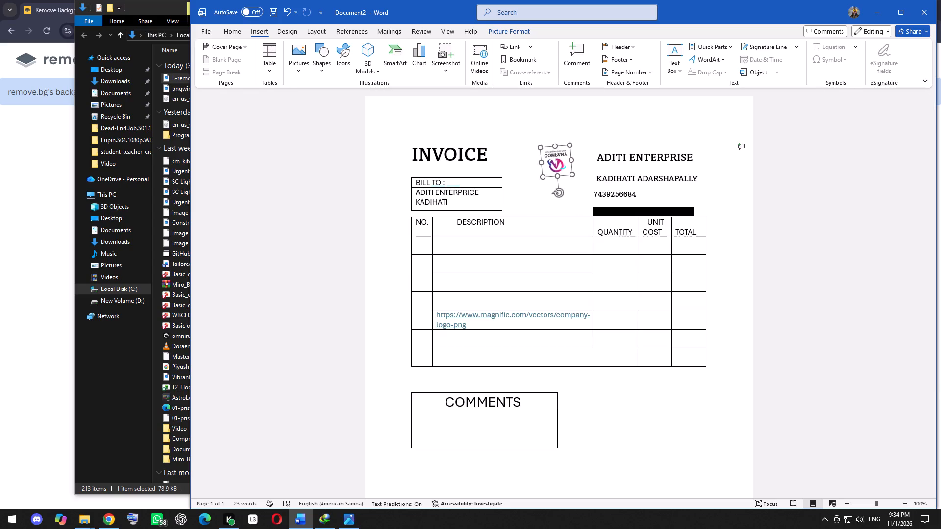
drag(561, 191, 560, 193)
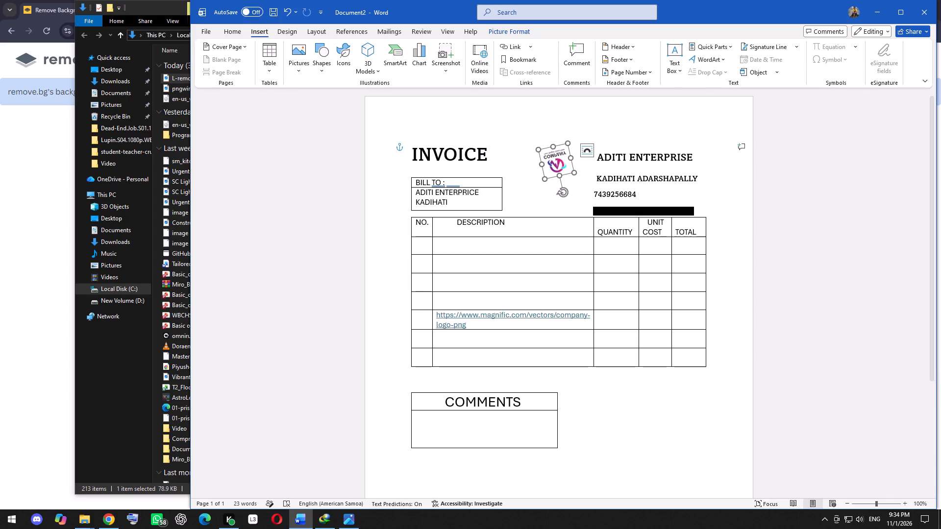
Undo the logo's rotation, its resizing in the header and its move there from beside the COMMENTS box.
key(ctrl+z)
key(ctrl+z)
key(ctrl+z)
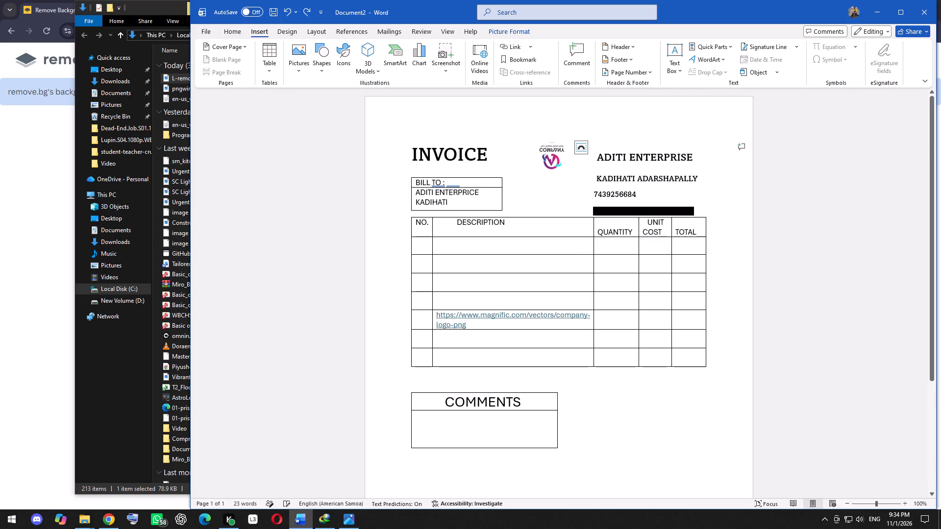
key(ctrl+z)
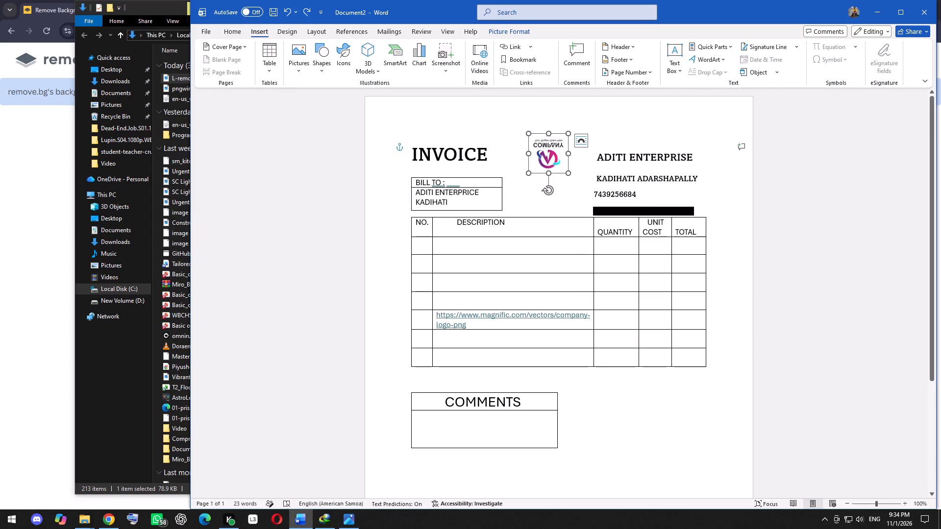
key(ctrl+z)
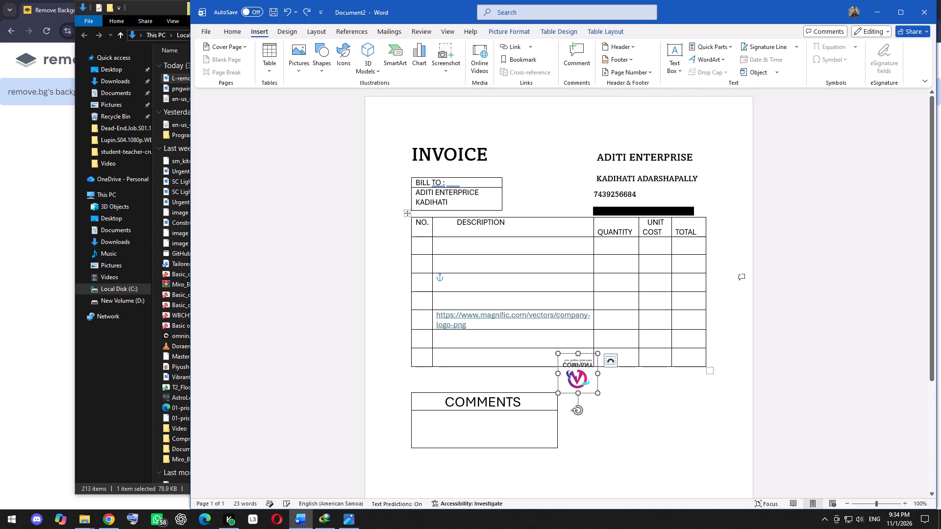
Stretch the upside-down logo past its fixed corner so it stands upright and unmirrored, larger than before.
drag(599, 392, 631, 414)
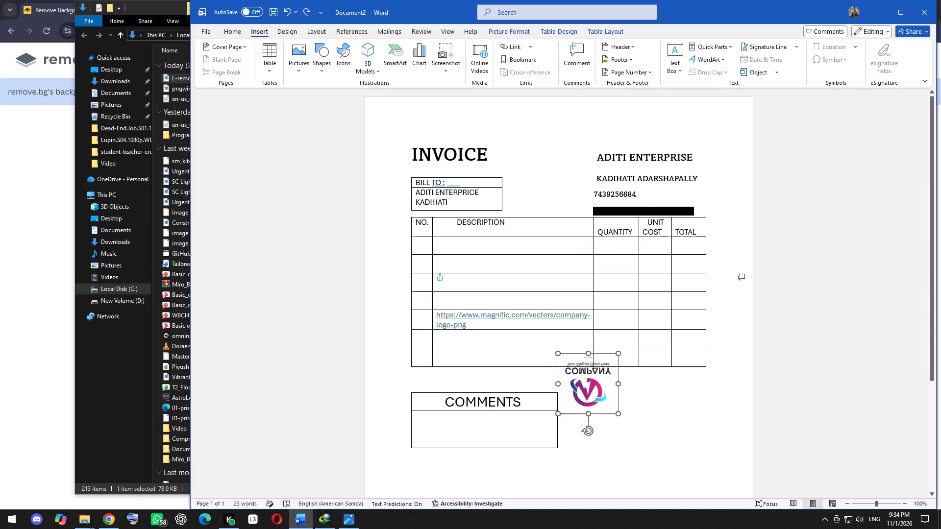
drag(631, 414, 531, 273)
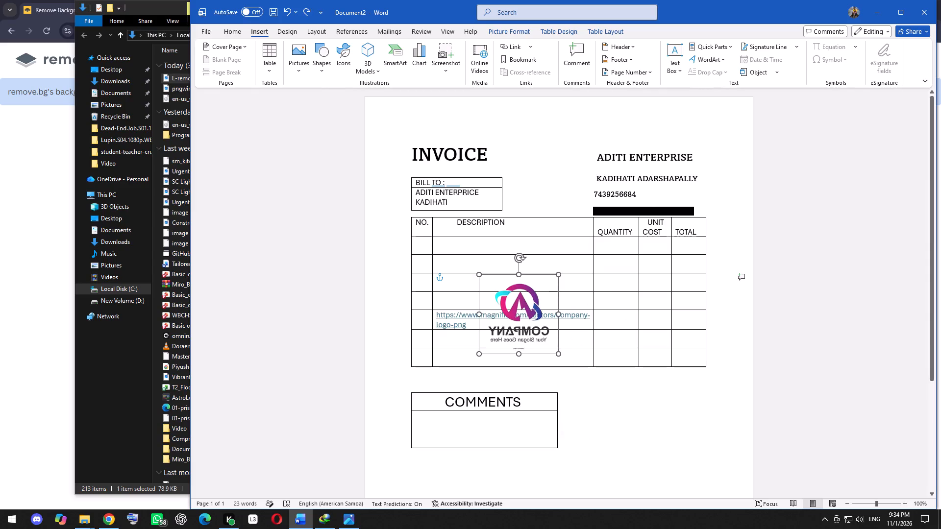
drag(531, 273, 659, 225)
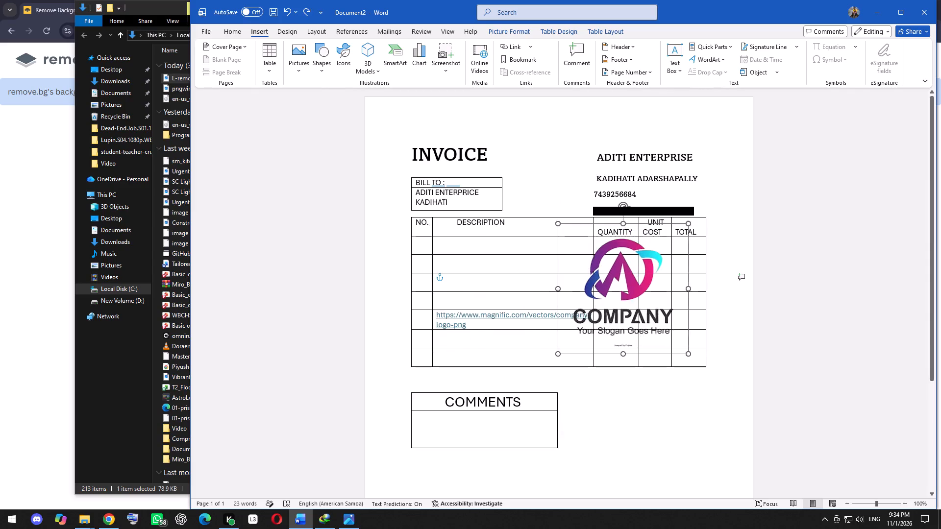
drag(659, 225, 624, 289)
Move the upright logo into the invoice header between the INVOICE heading and ADITI ENTERPRISE, slightly above their text line.
drag(588, 324, 545, 149)
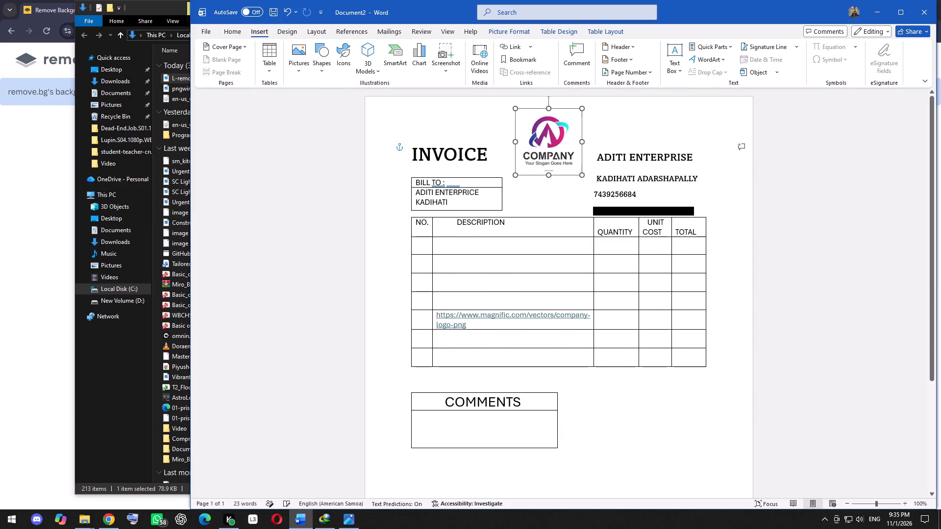
drag(545, 149, 542, 172)
click(781, 195)
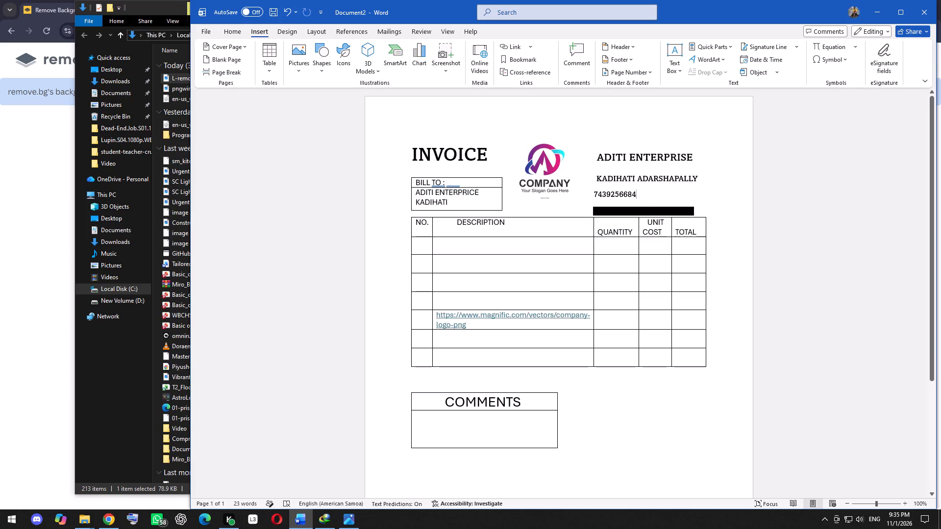
drag(522, 142, 542, 117)
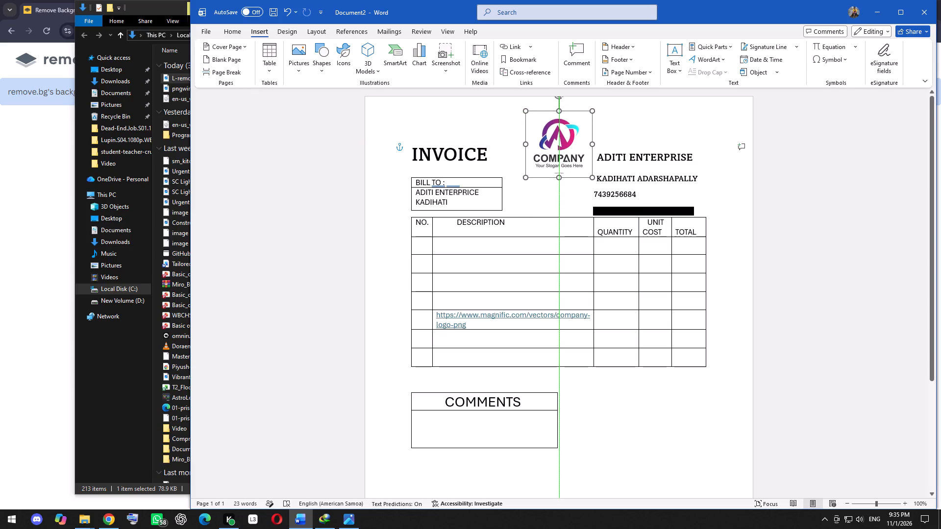
drag(542, 117, 531, 110)
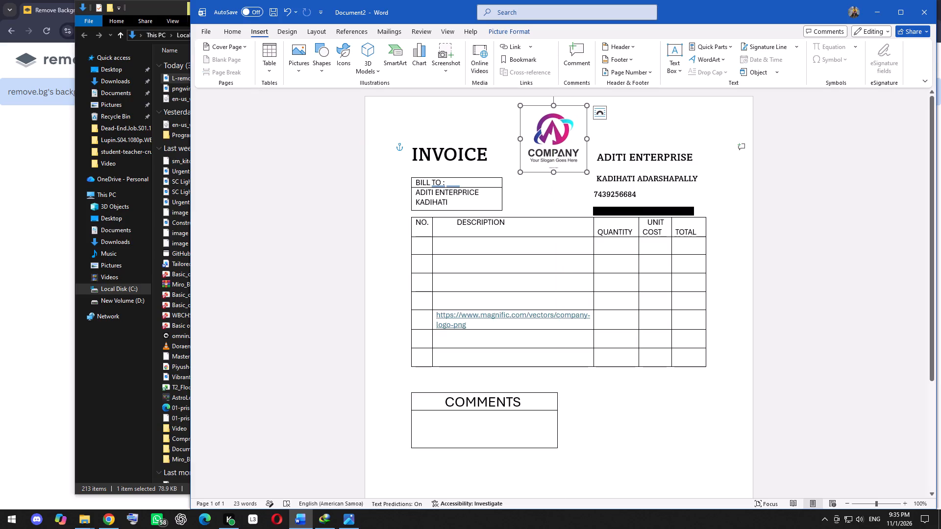
click(663, 122)
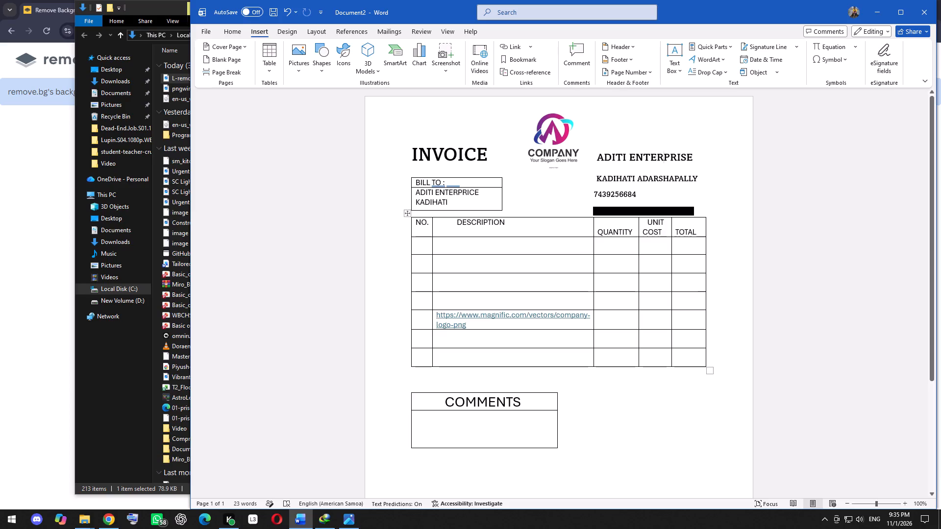
Delete the magnific.com company-logo link from the DESCRIPTION column without removing its table cell.
click(523, 315)
drag(477, 323, 438, 317)
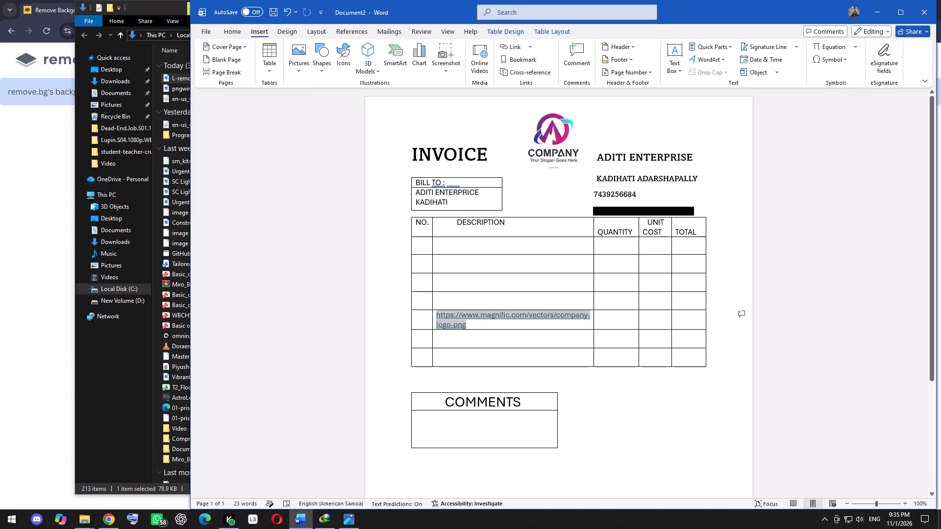
drag(438, 317, 435, 313)
key(BackSpace)
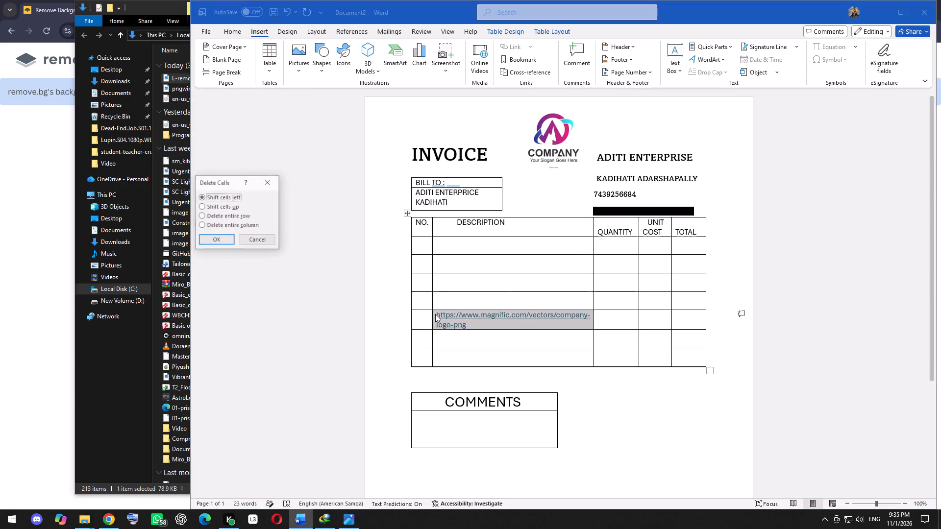
click(263, 243)
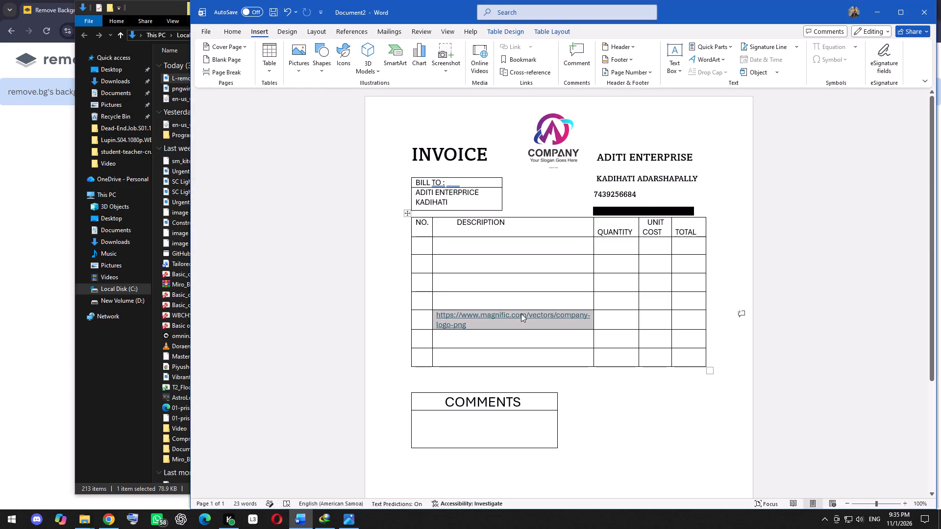
click(521, 313)
drag(470, 325, 438, 316)
key(BackSpace)
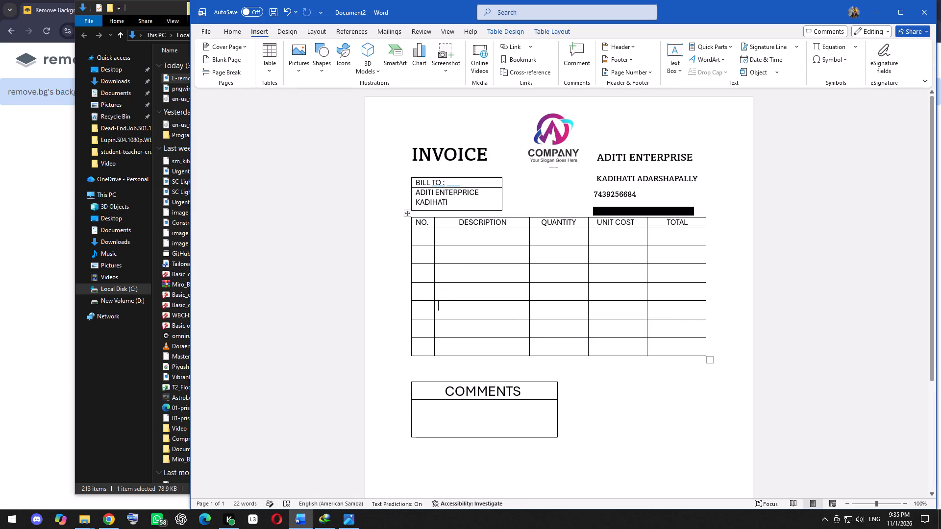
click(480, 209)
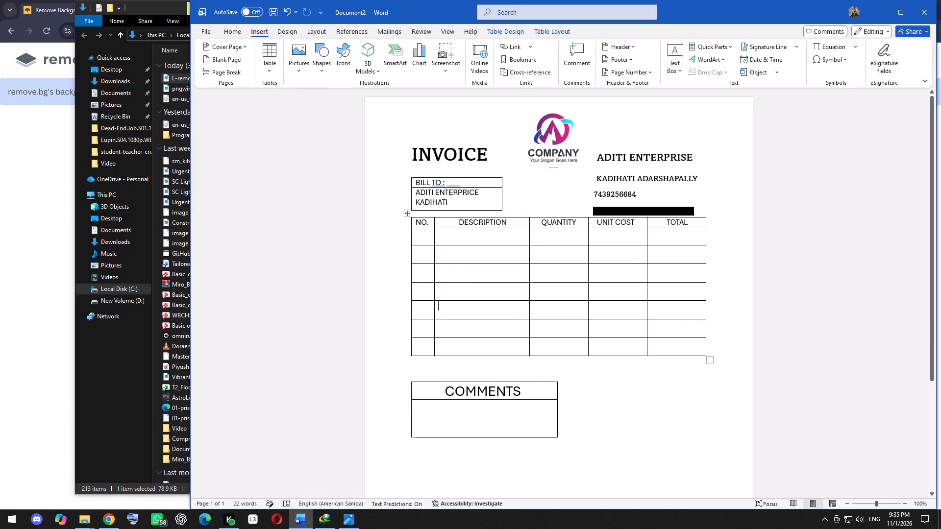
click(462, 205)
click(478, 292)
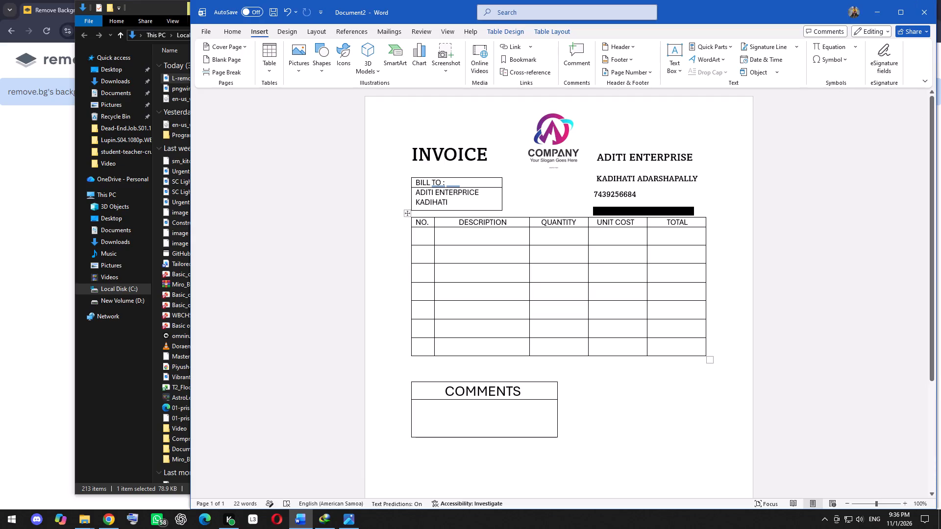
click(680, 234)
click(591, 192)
Right-align the address and contact lines under ADITI ENTERPRISE.
drag(595, 179, 692, 206)
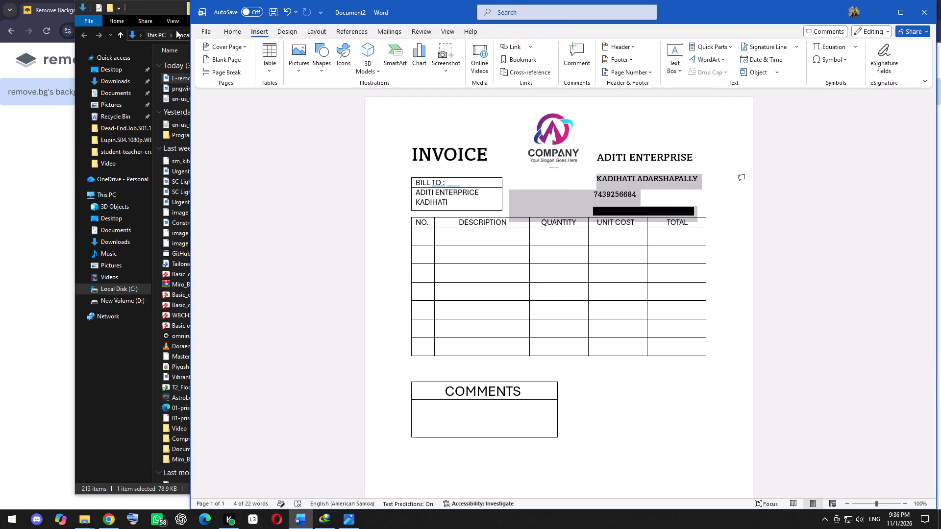
click(244, 32)
click(425, 63)
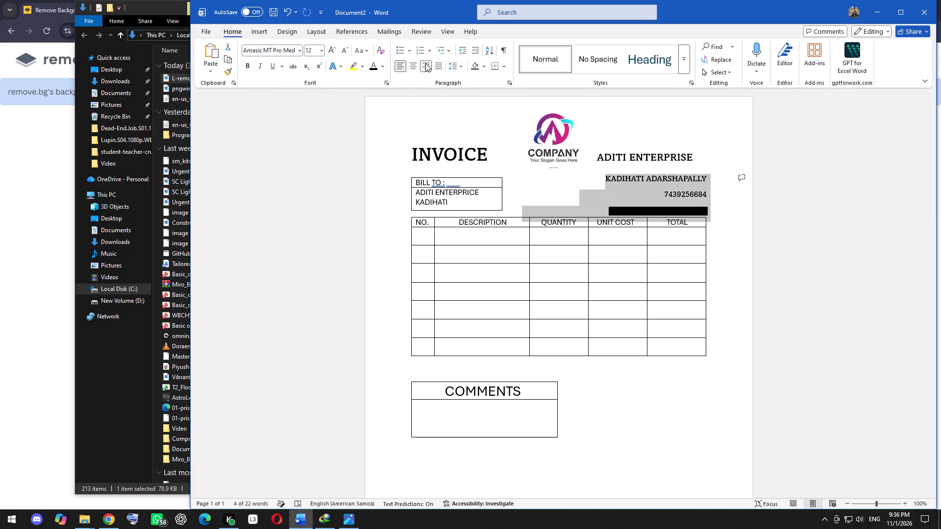
click(624, 216)
click(614, 216)
click(611, 208)
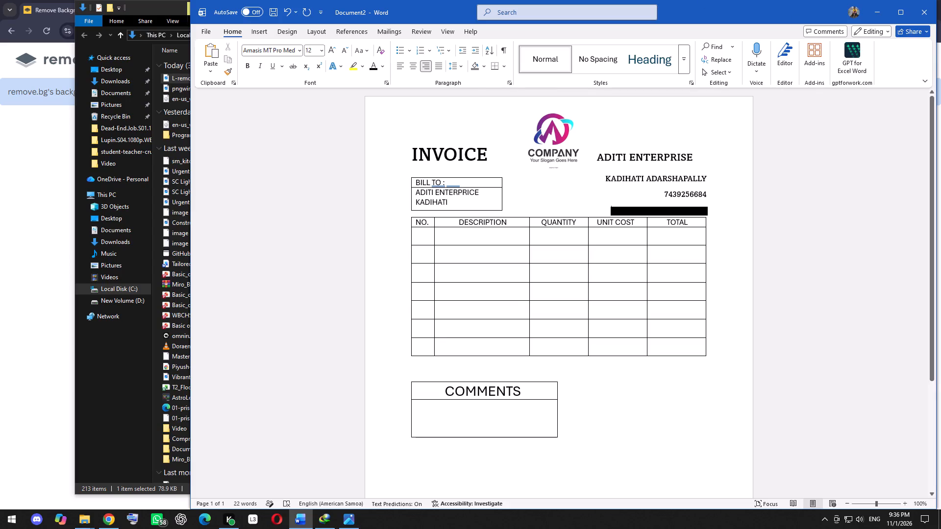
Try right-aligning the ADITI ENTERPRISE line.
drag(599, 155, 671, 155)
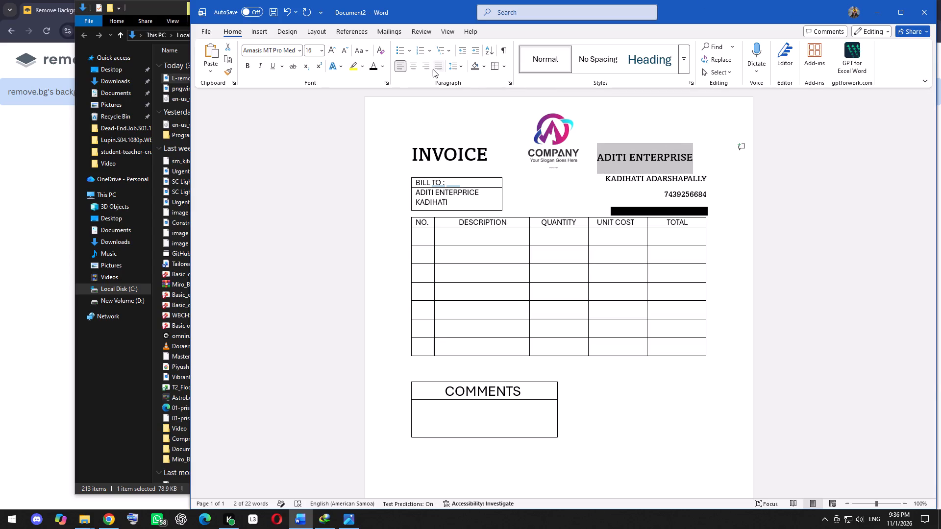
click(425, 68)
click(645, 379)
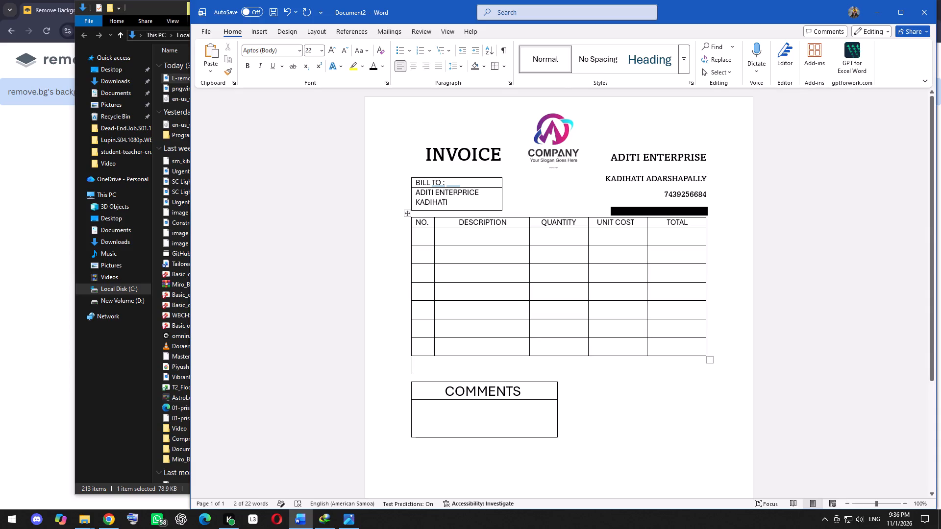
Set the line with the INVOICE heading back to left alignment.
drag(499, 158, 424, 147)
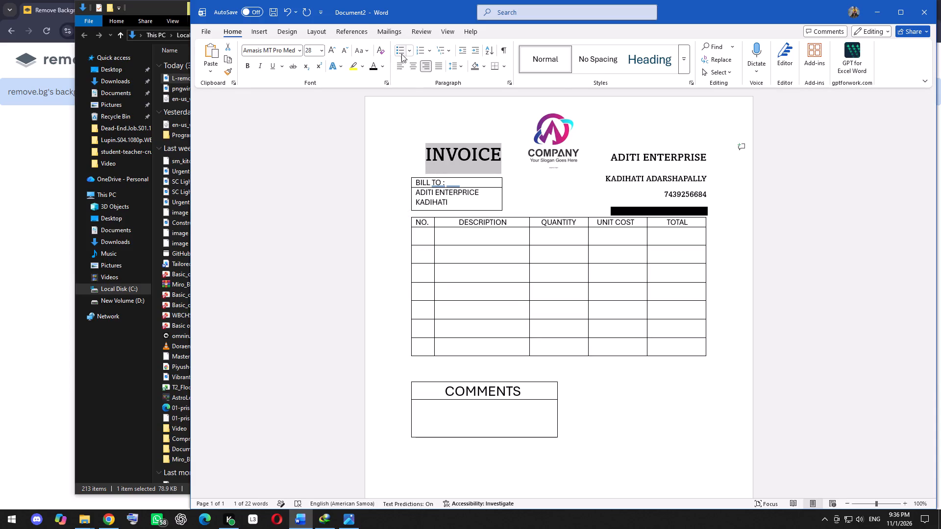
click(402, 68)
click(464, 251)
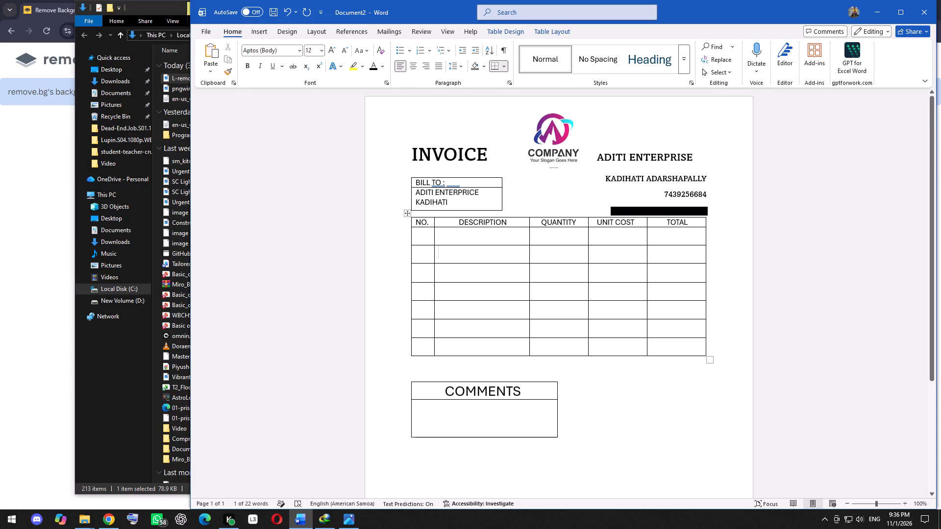
Shift ADITI ENTERPRISE closer to the right margin with two spaces before it, keeping the name on one line.
drag(598, 158, 736, 167)
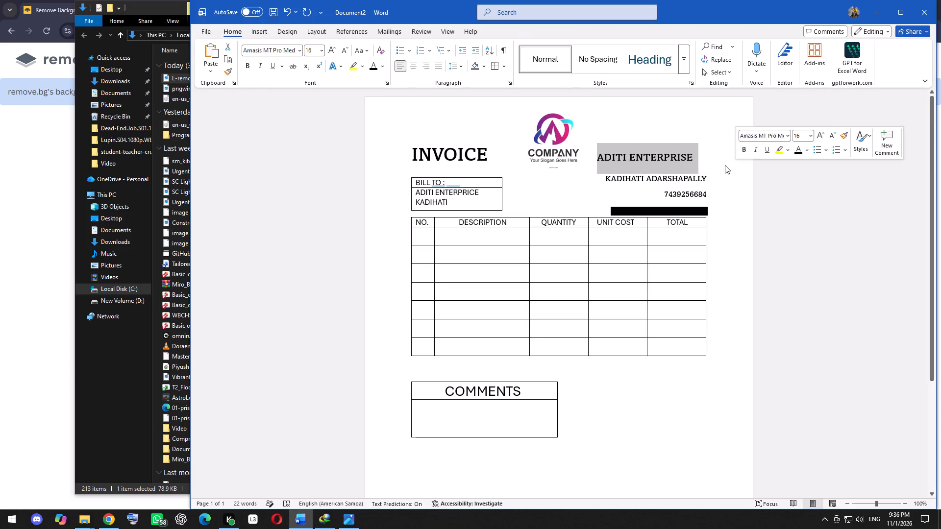
click(665, 153)
click(597, 160)
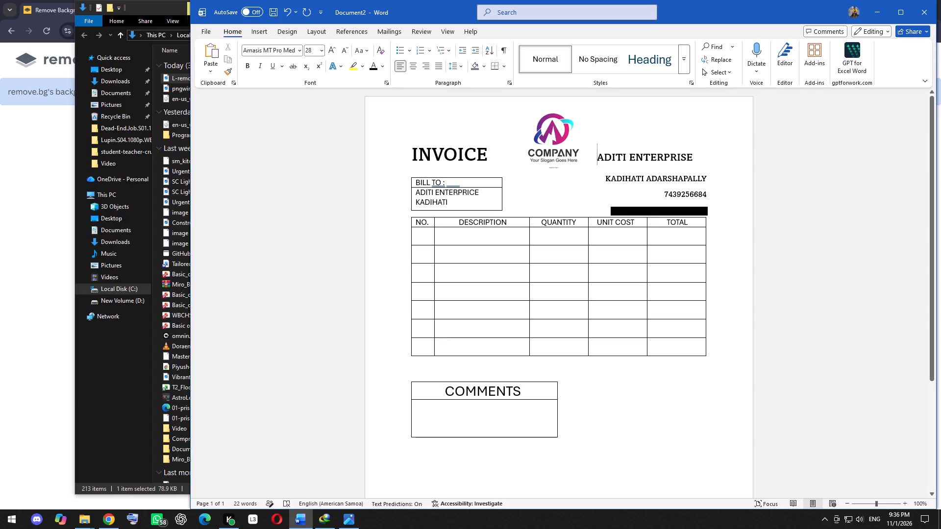
key(space)
key(space)
key(space)
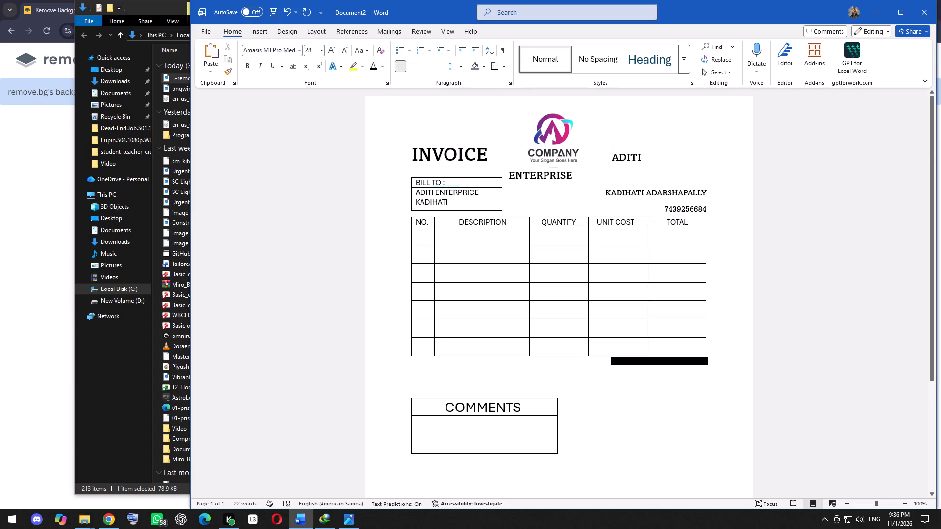
key(ctrl+z)
key(space)
key(space)
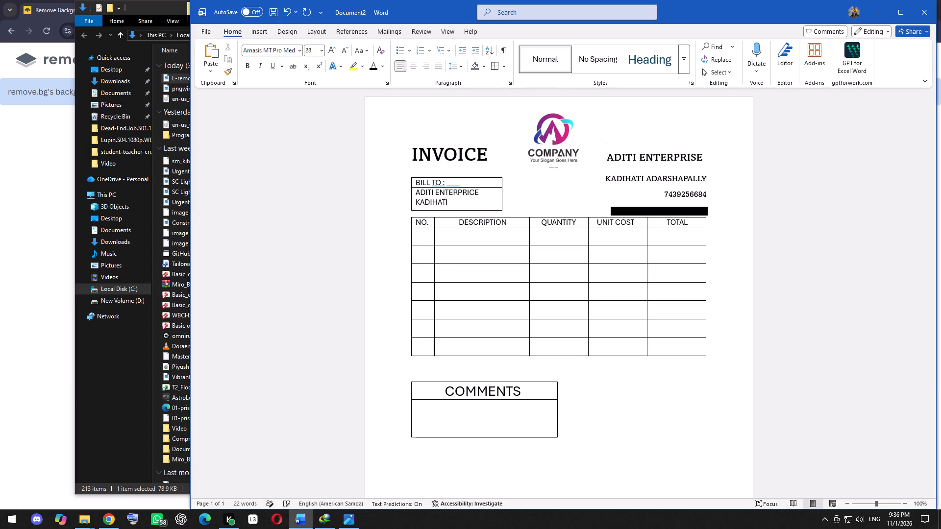
key(space)
key(ctrl+z)
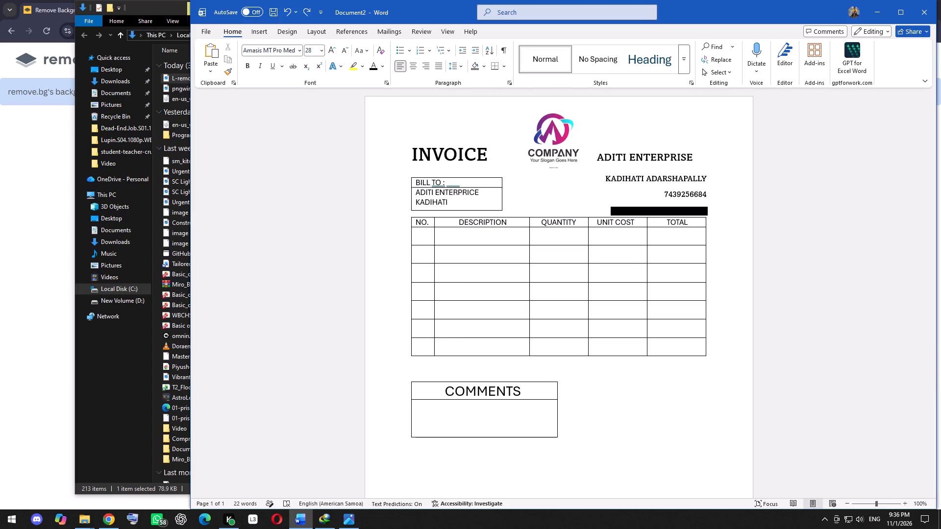
key(space)
key(space)
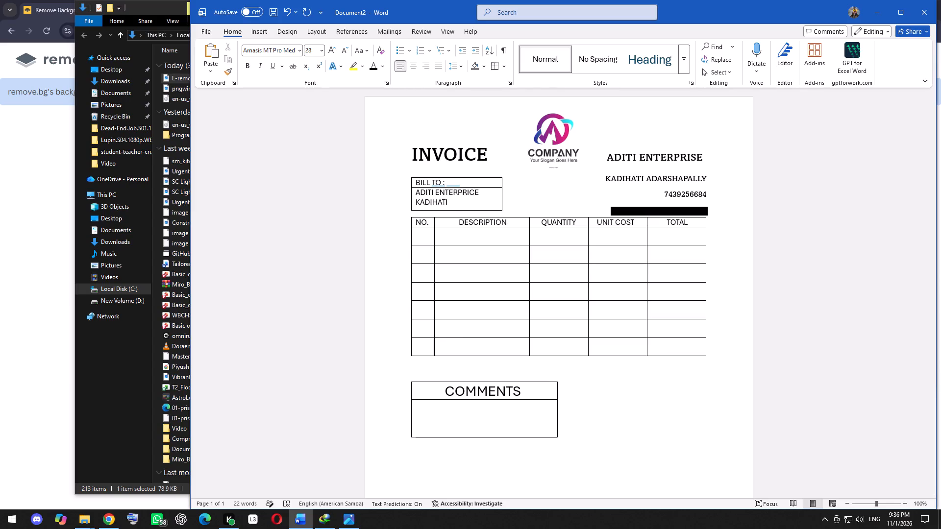
Nudge the header logo slightly toward the INVOICE heading.
click(555, 134)
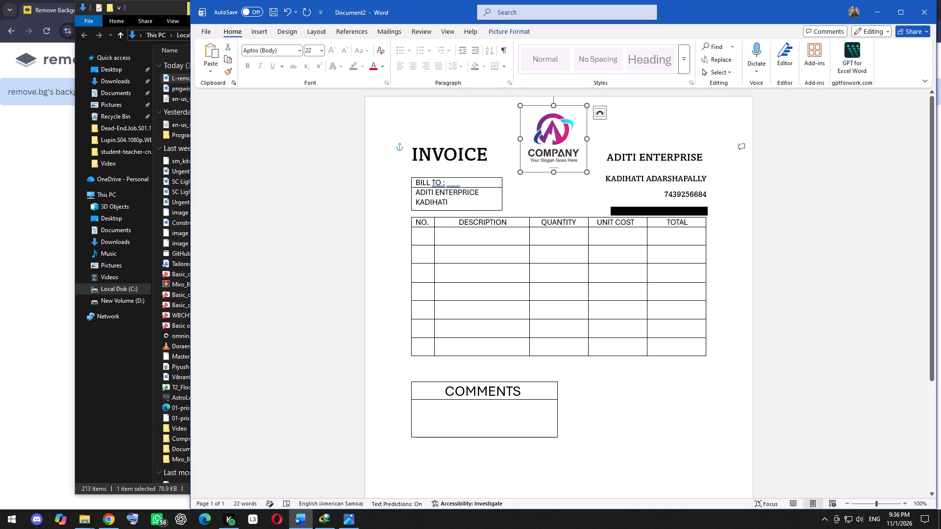
click(558, 130)
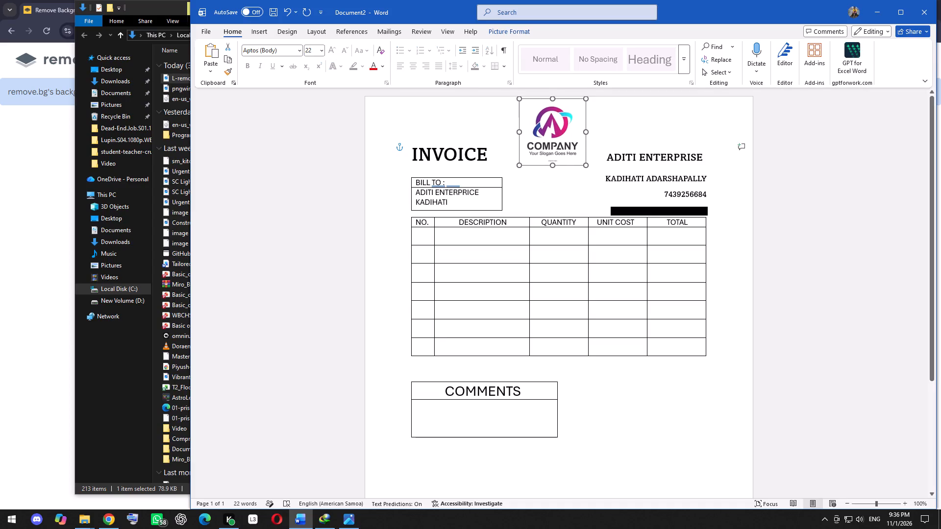
click(598, 234)
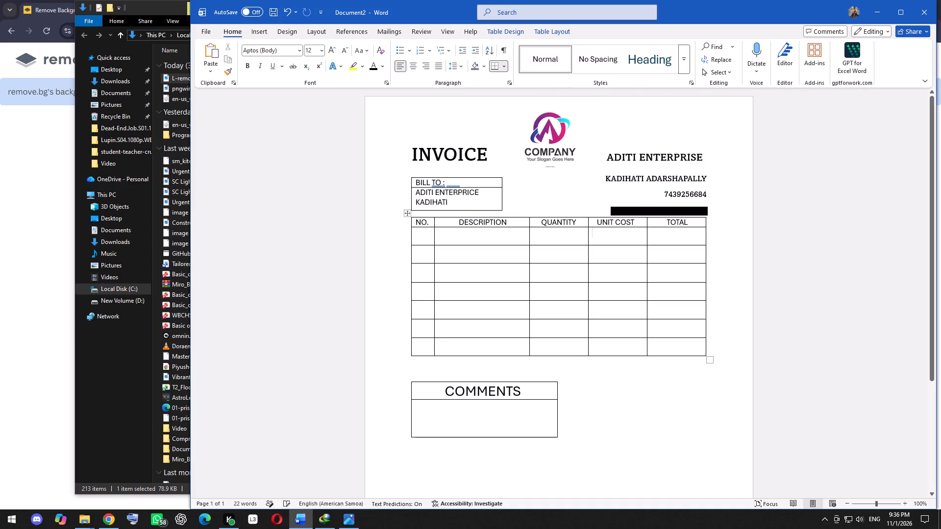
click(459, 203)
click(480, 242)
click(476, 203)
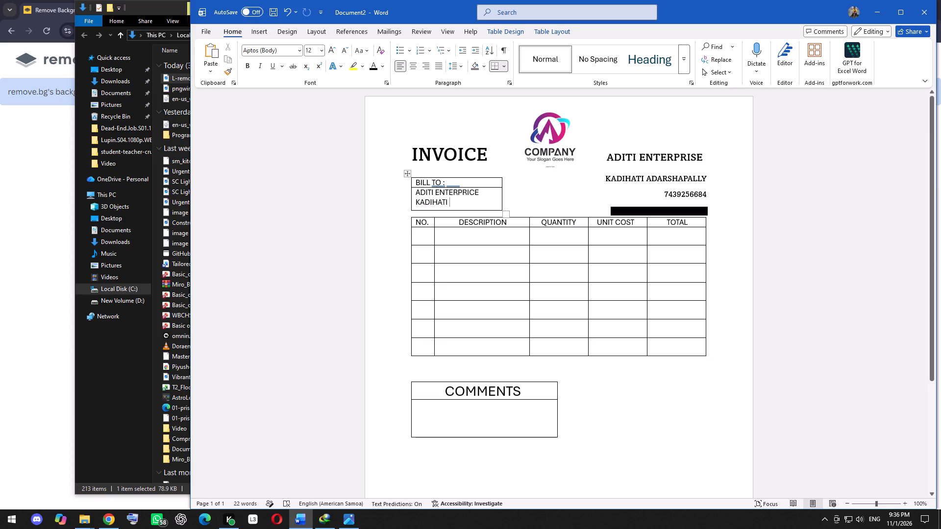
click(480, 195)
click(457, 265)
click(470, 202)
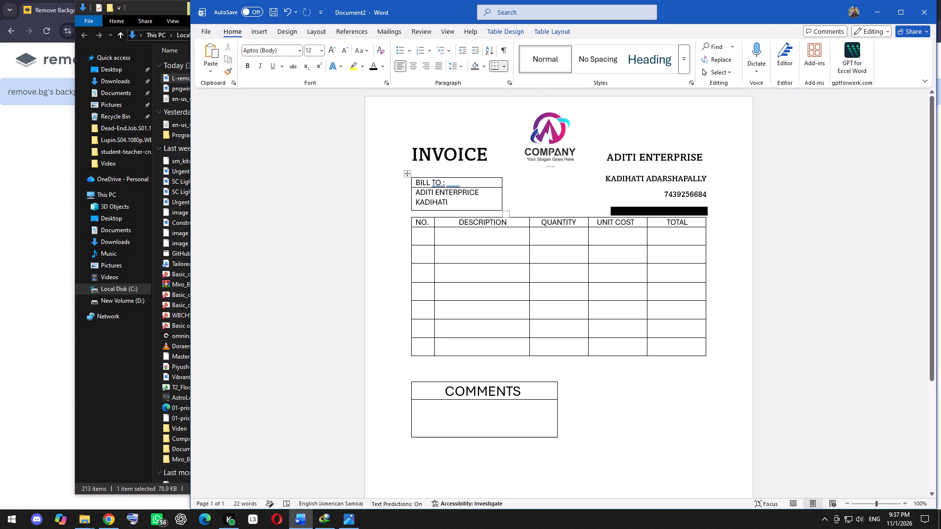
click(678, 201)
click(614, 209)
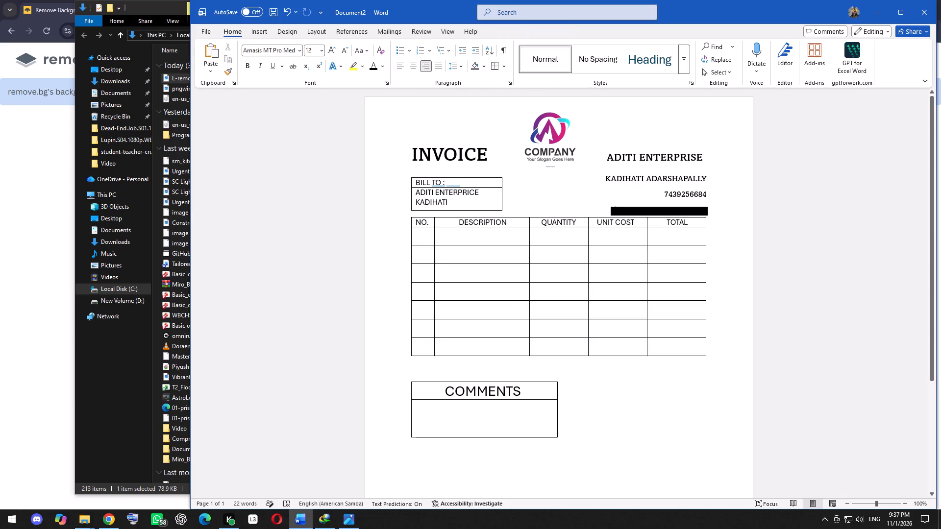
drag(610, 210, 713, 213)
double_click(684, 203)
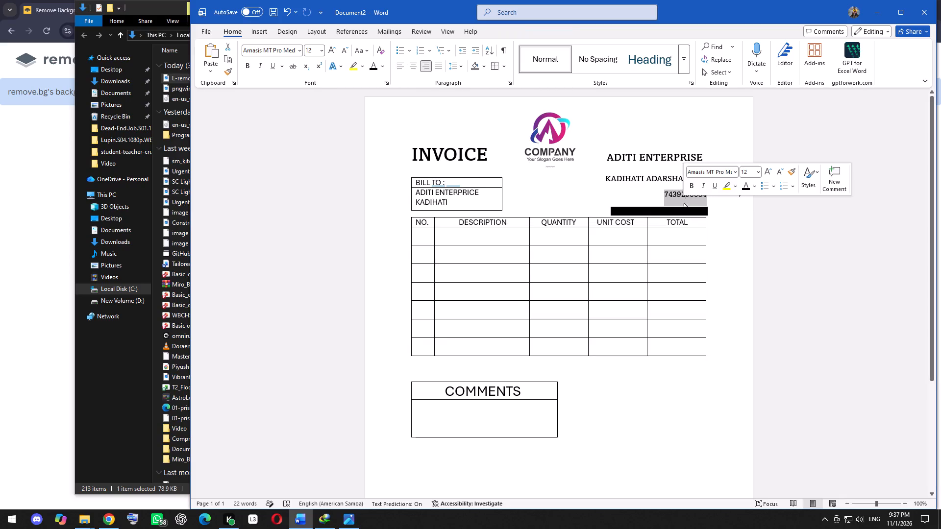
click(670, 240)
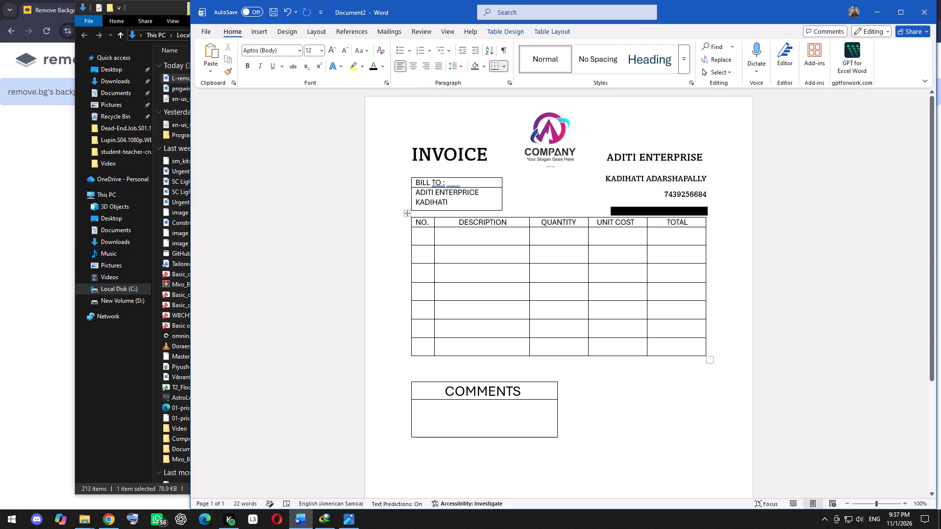
Set the font size of the phone number line under the company address to 12.
drag(606, 180, 693, 194)
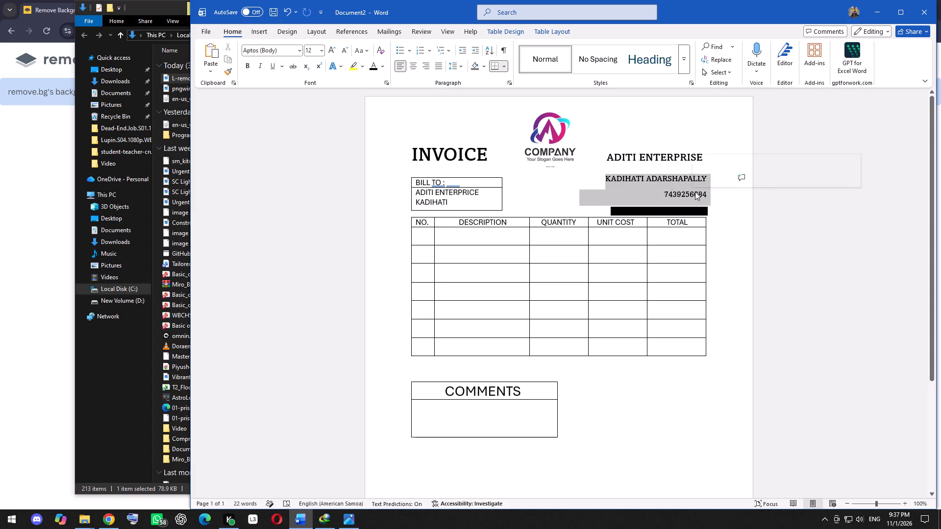
click(649, 186)
drag(651, 191, 714, 194)
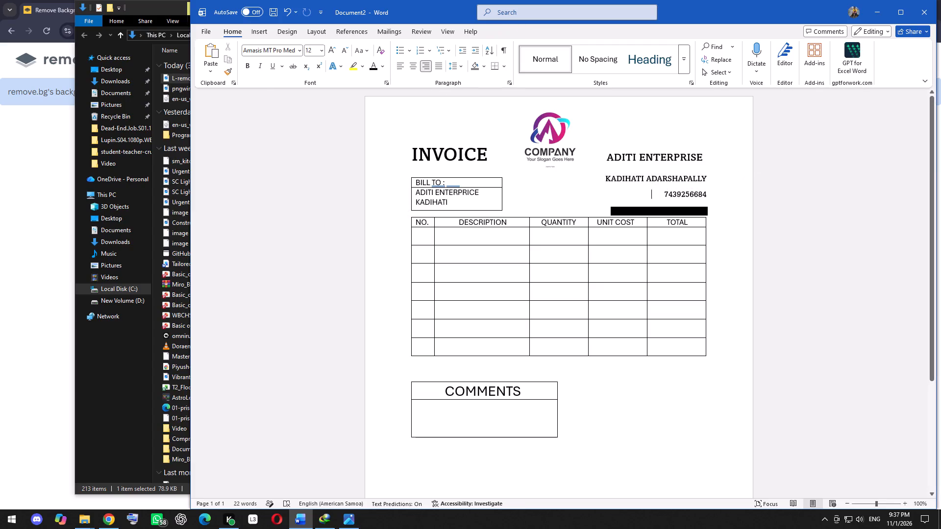
drag(714, 194, 716, 194)
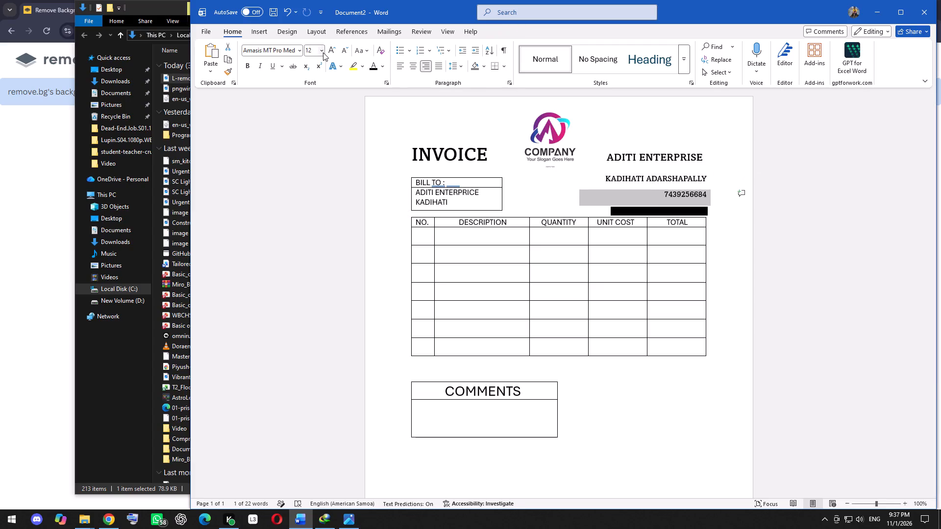
click(323, 52)
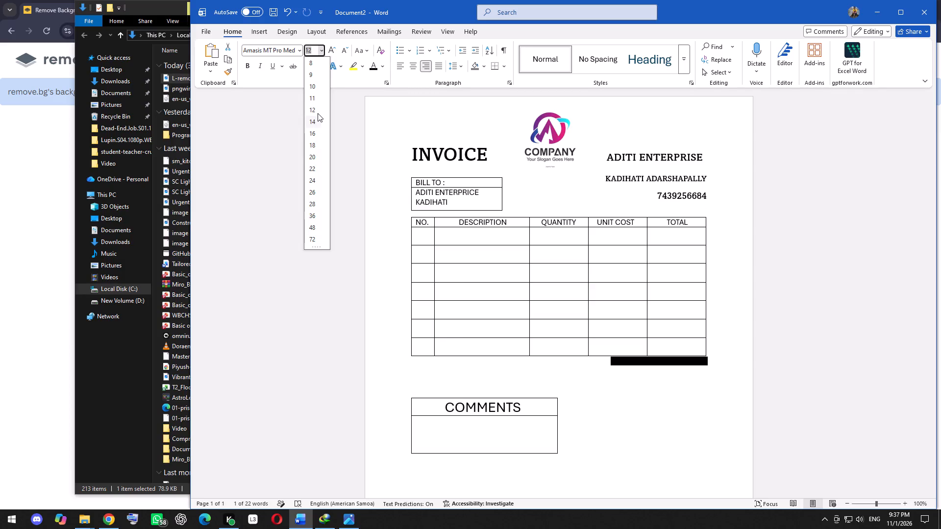
click(318, 113)
click(765, 192)
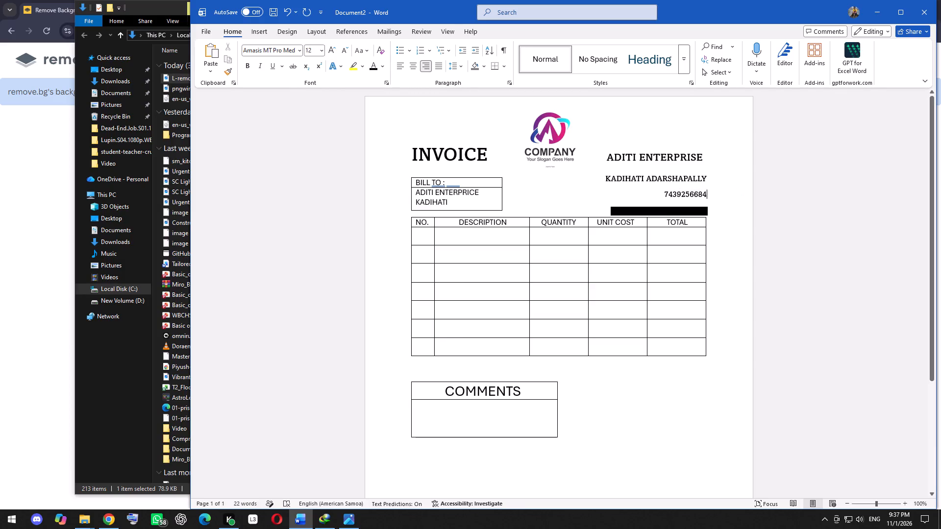
Set the line spacing of the phone number line and the contact line below it to 1.0.
drag(664, 193, 701, 192)
click(712, 208)
drag(712, 207, 659, 194)
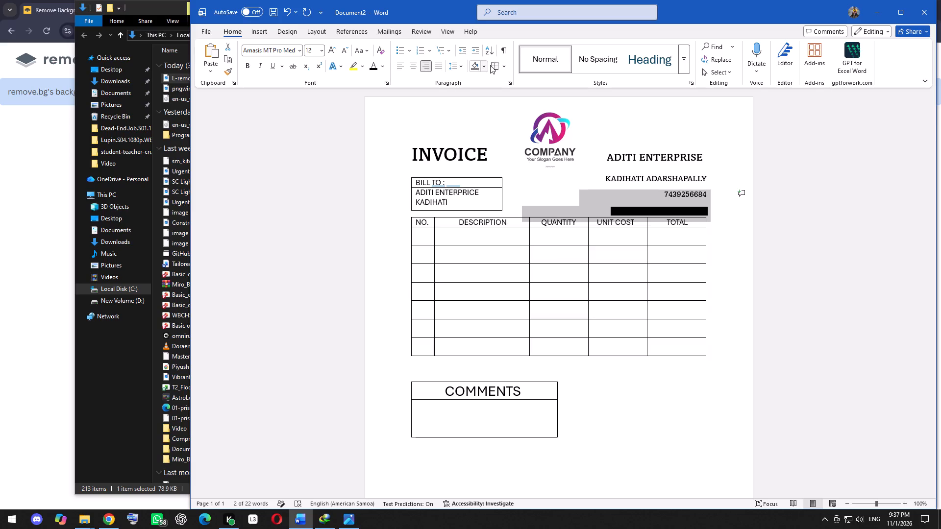
click(459, 69)
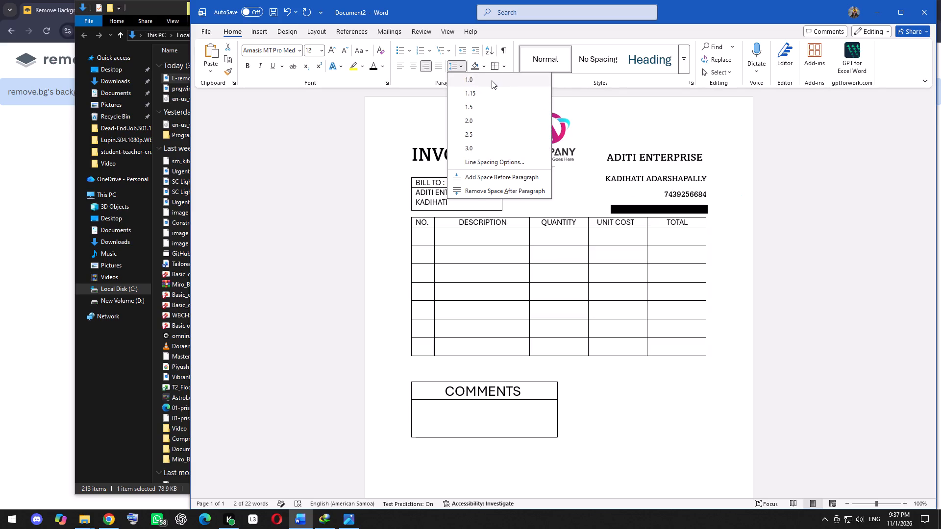
click(492, 80)
click(659, 205)
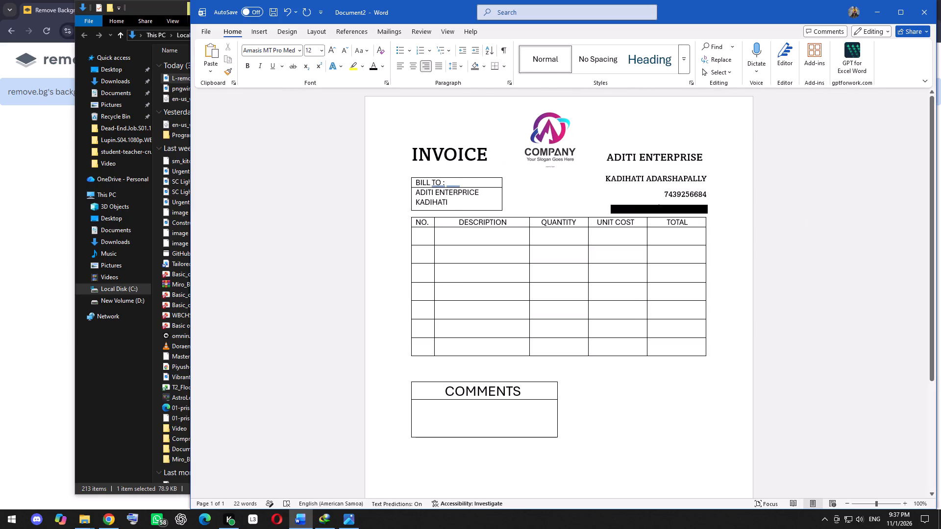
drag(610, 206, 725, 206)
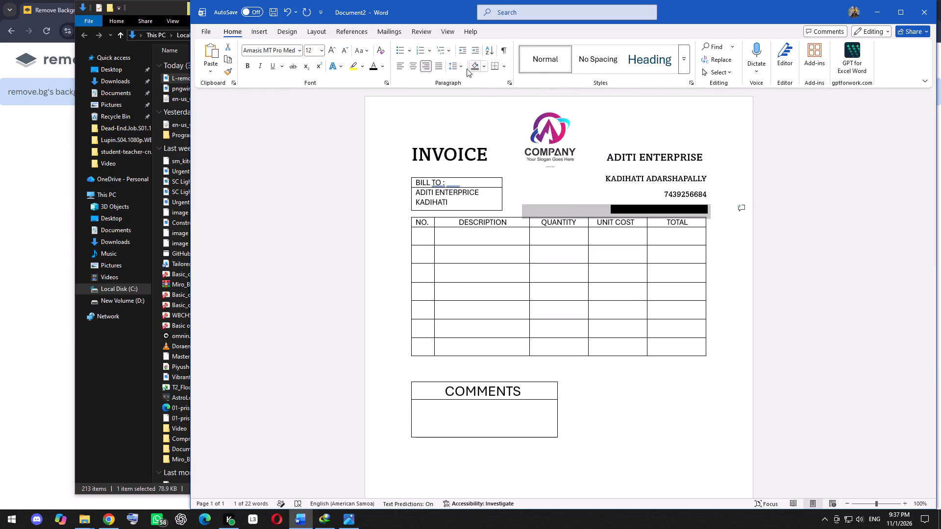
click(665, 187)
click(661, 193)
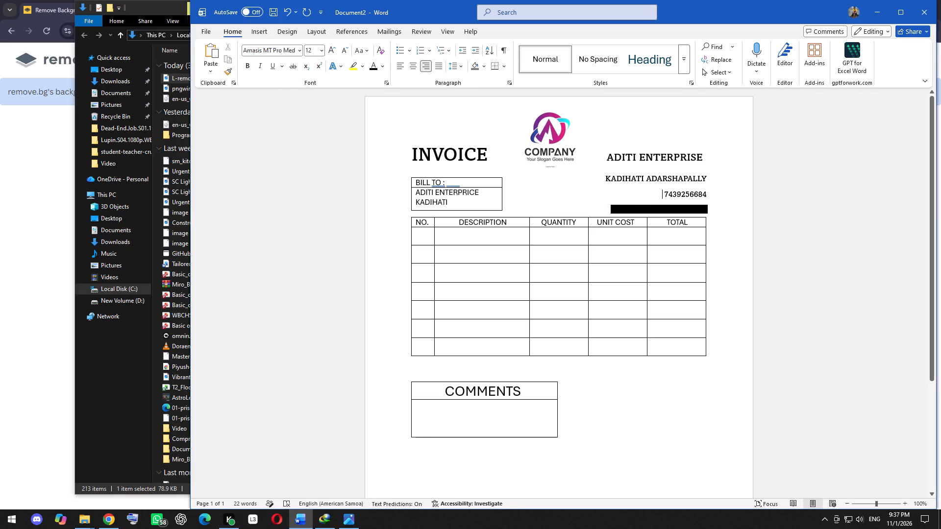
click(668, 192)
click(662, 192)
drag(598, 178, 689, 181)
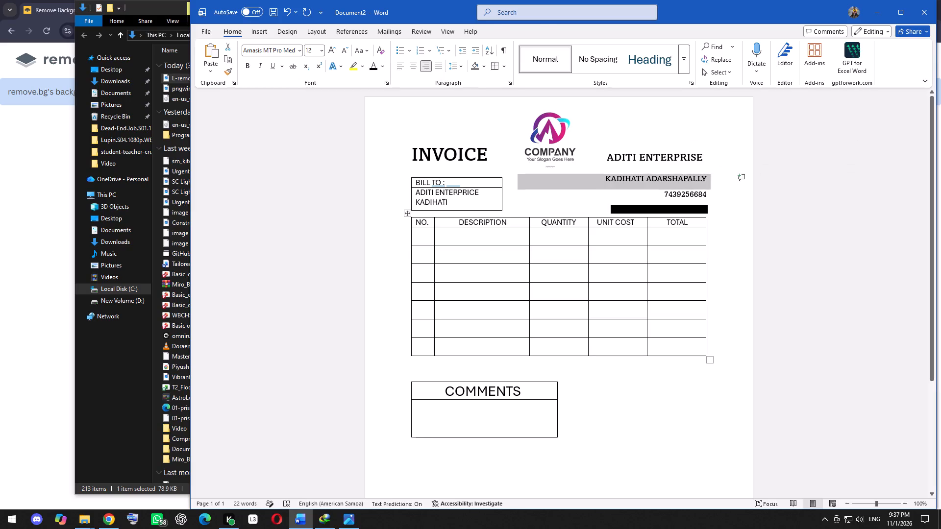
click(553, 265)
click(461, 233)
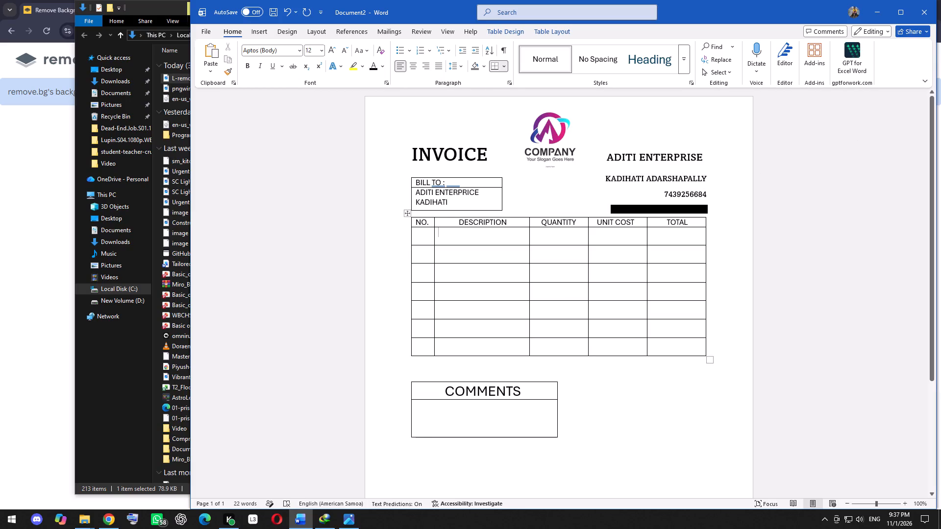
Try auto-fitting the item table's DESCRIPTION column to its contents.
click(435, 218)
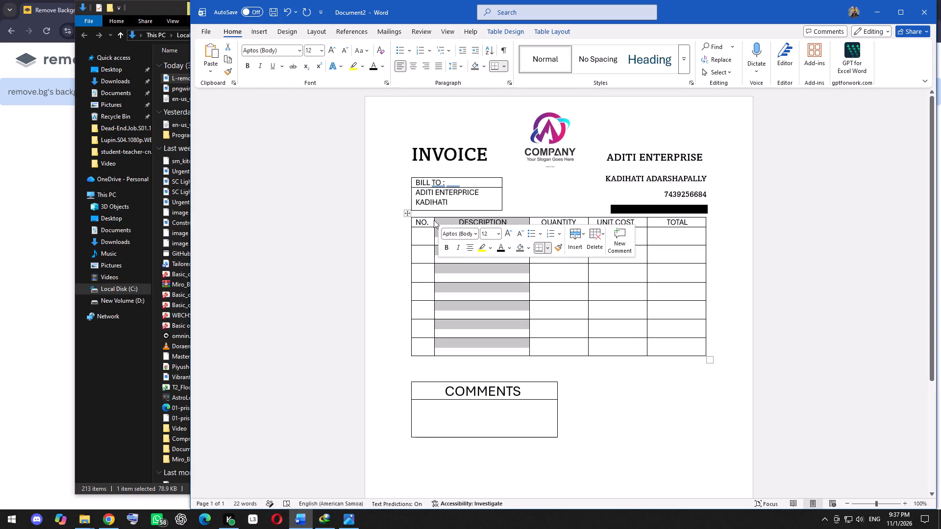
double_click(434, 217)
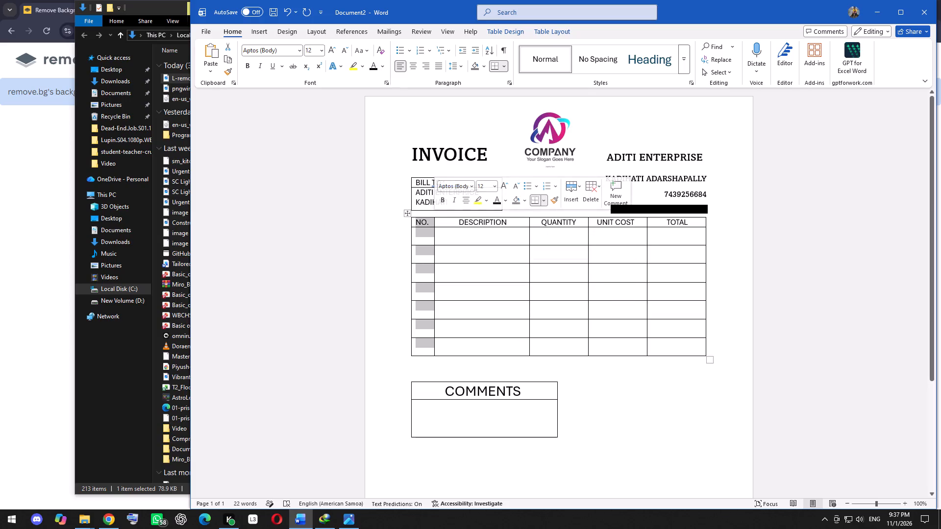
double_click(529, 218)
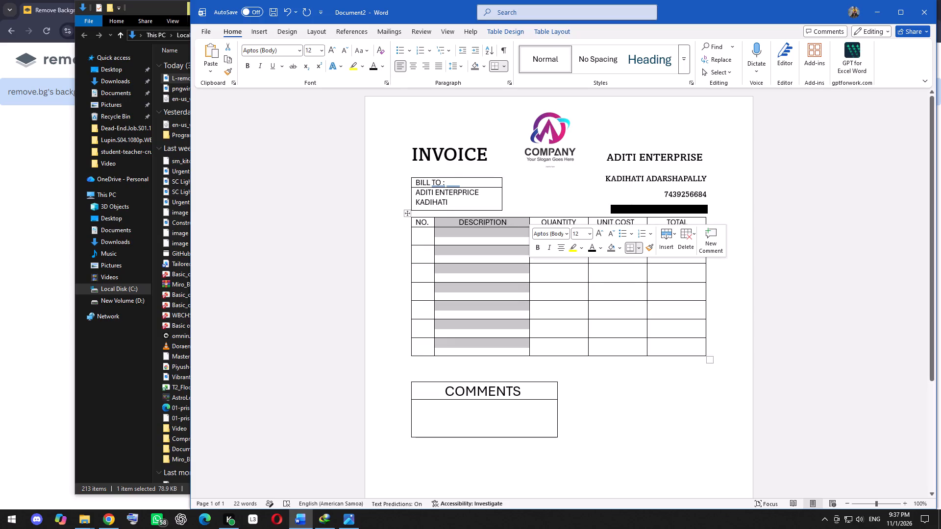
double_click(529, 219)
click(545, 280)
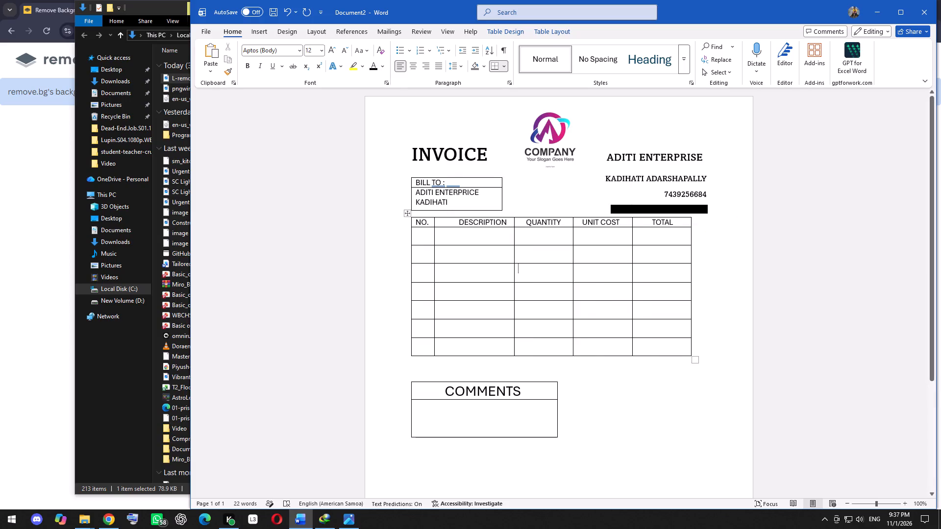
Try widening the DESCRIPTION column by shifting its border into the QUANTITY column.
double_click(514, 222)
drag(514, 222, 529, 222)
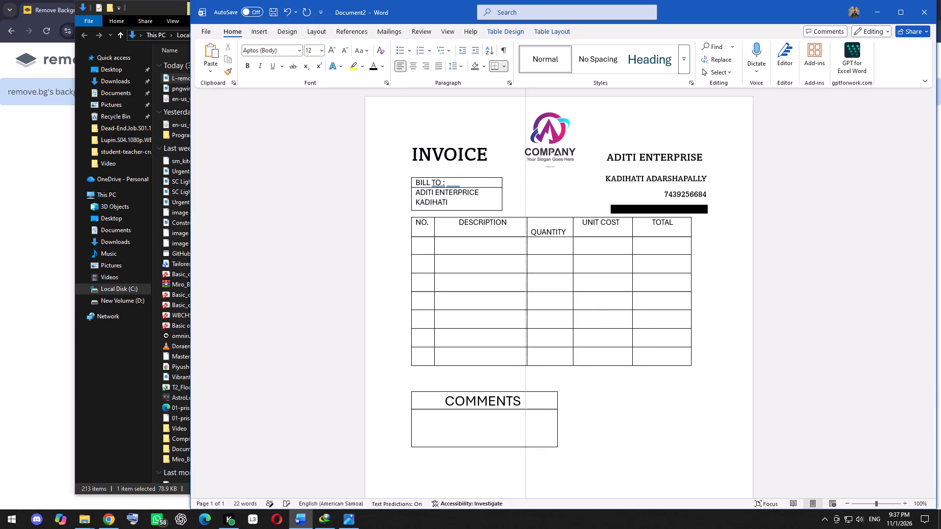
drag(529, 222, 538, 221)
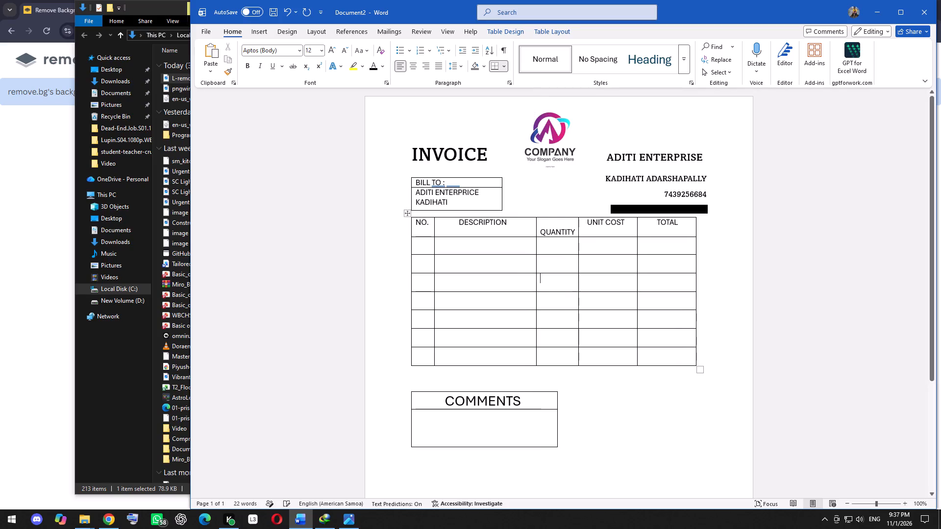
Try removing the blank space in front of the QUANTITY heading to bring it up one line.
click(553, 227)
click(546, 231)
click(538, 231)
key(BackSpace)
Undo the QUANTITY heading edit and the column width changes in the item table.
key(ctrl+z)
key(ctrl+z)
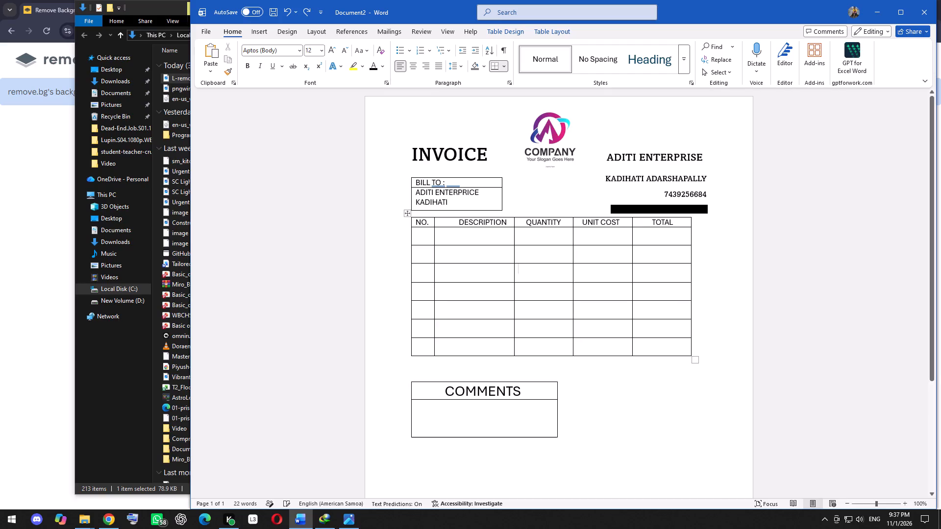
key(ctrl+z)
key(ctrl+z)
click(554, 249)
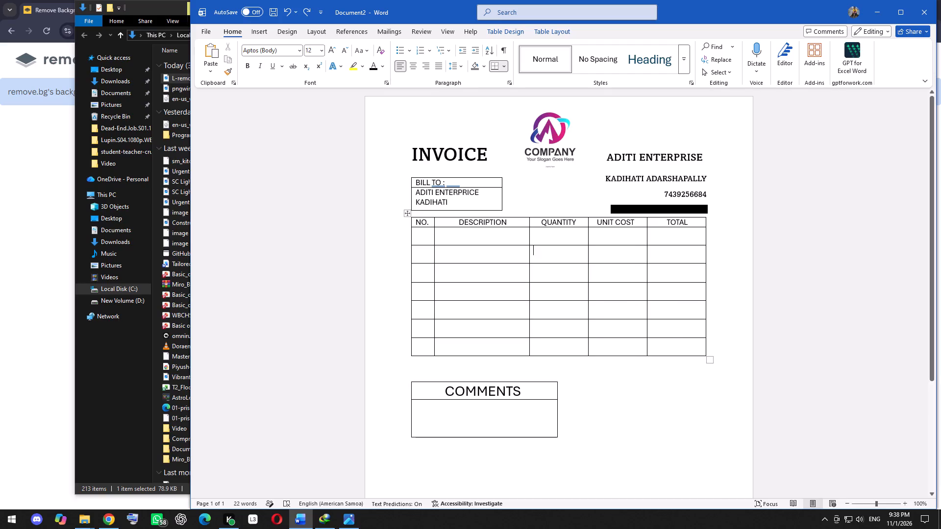
Check the font and size used for the INVOICE heading and the ADITI ENTERPRISE line.
click(556, 239)
drag(410, 149, 435, 151)
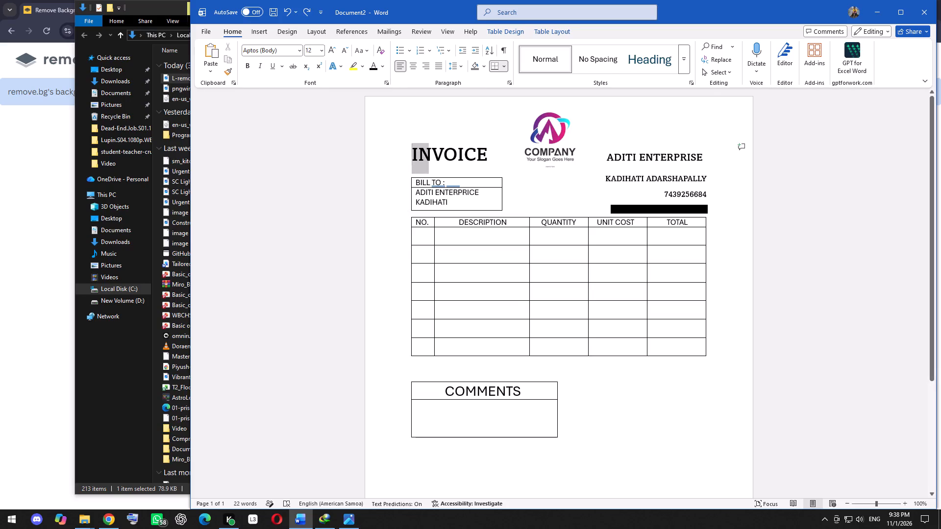
drag(435, 151, 495, 154)
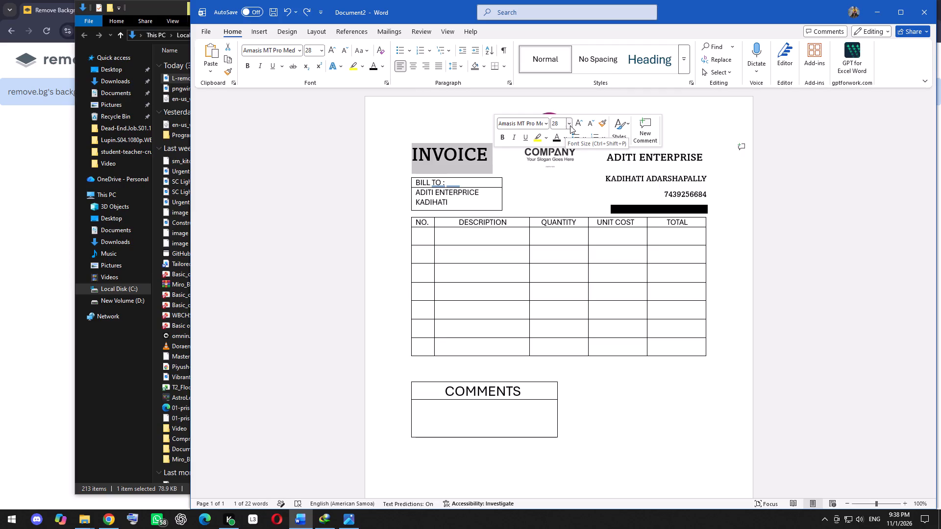
click(545, 188)
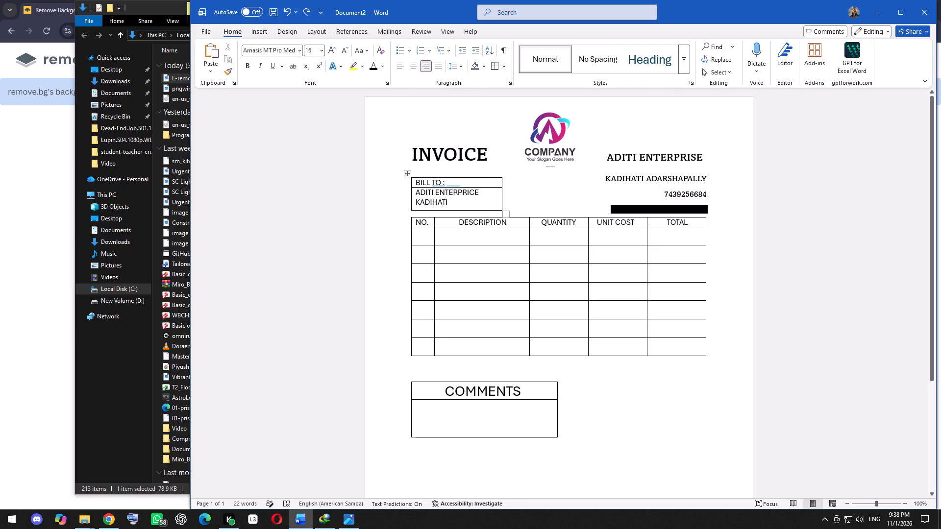
drag(607, 155, 685, 156)
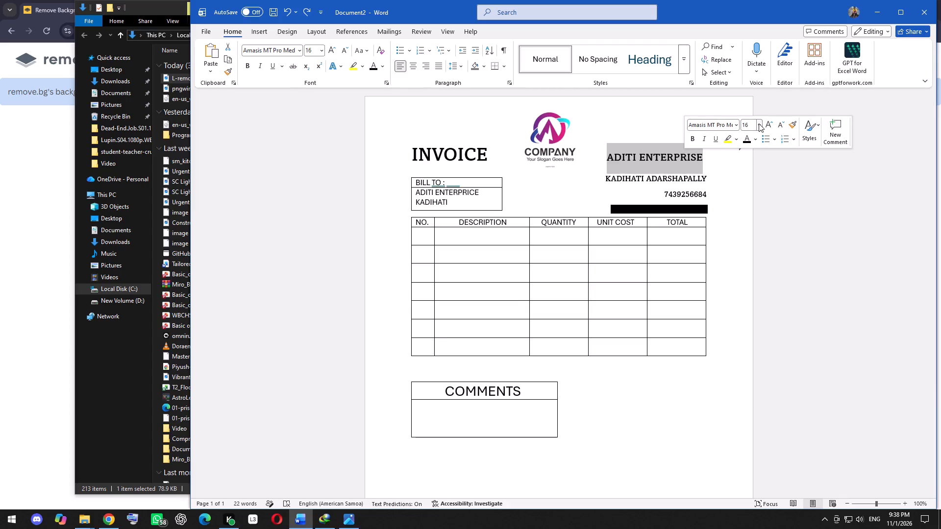
click(738, 127)
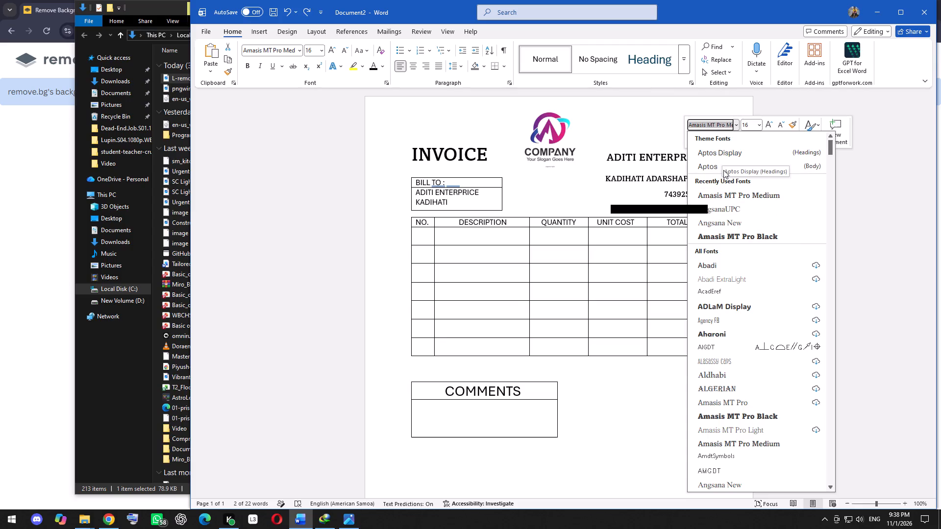
click(649, 137)
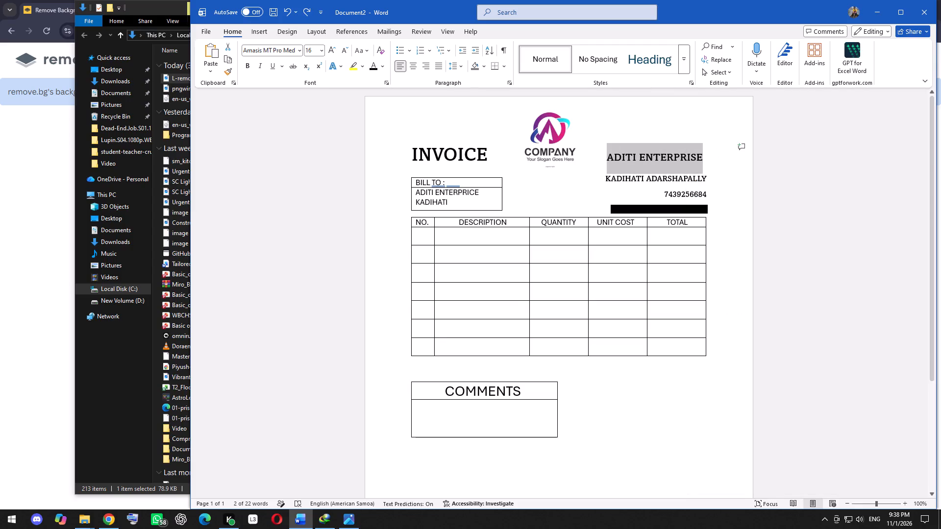
click(410, 151)
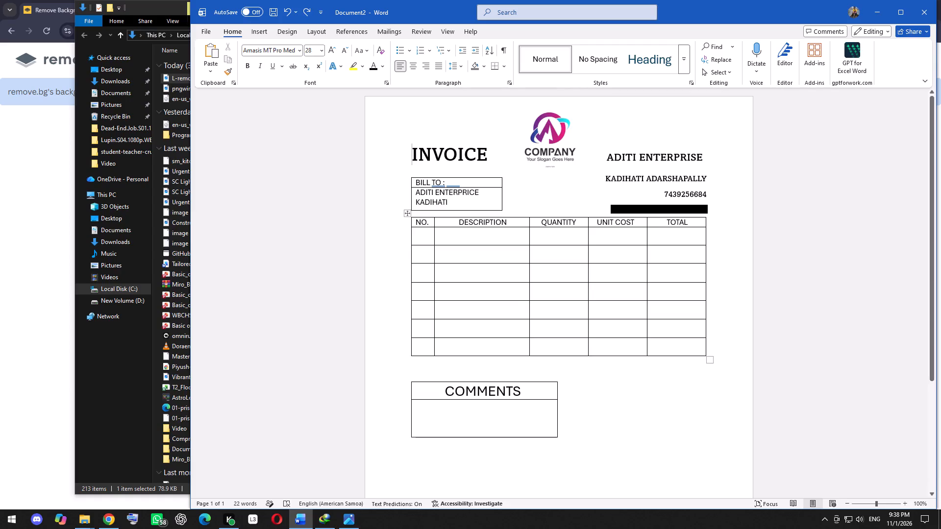
Save the invoice to the Desktop as a PDF named ADITI INVOICE.
click(205, 25)
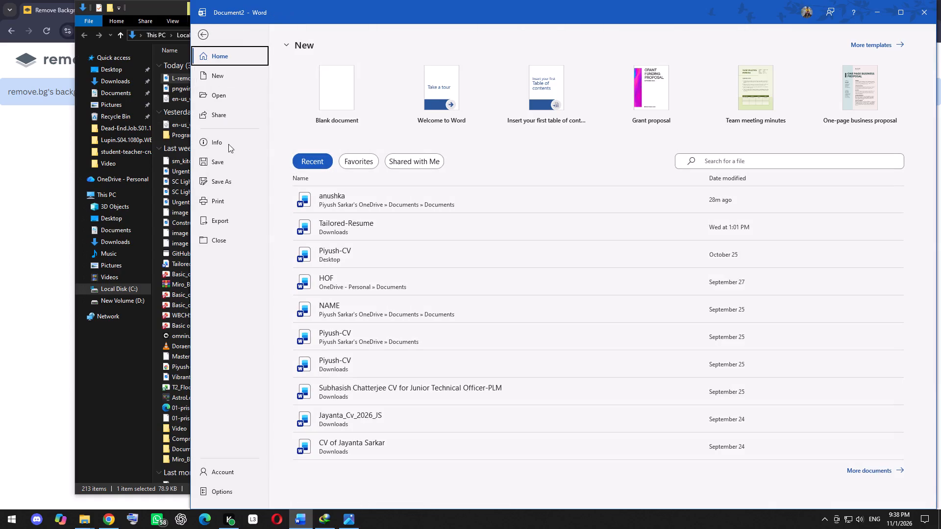
click(222, 184)
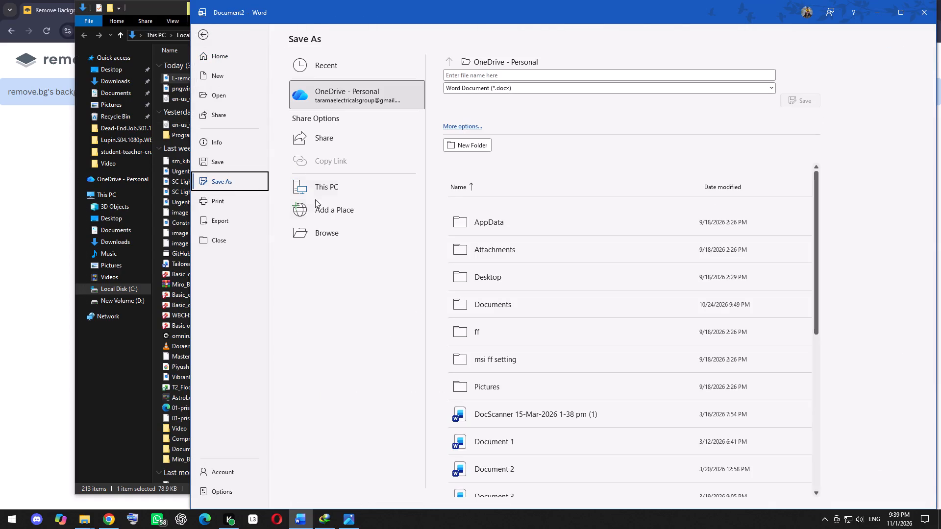
click(333, 236)
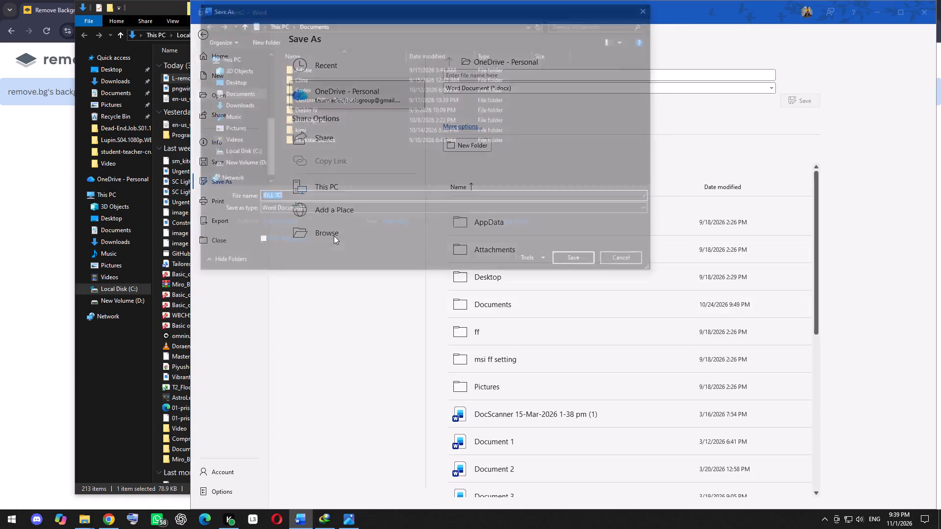
click(336, 193)
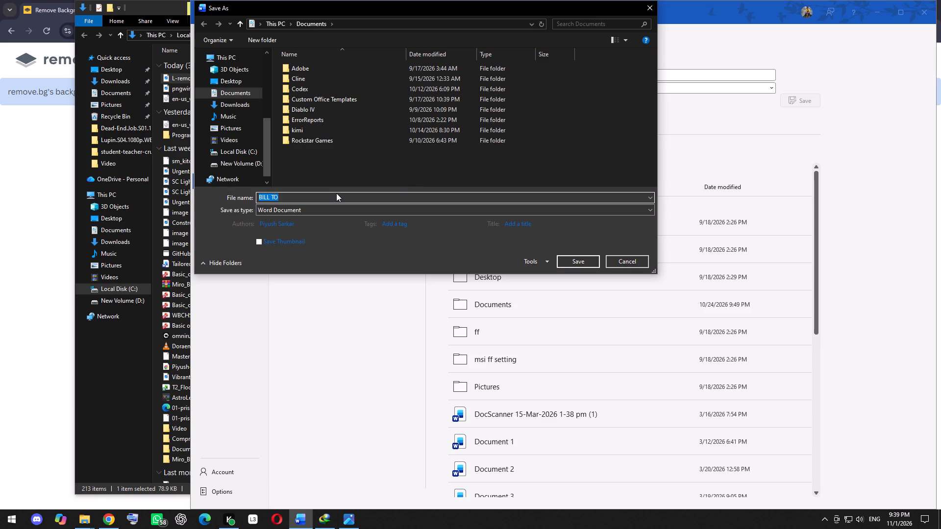
key(BackSpace)
click(229, 81)
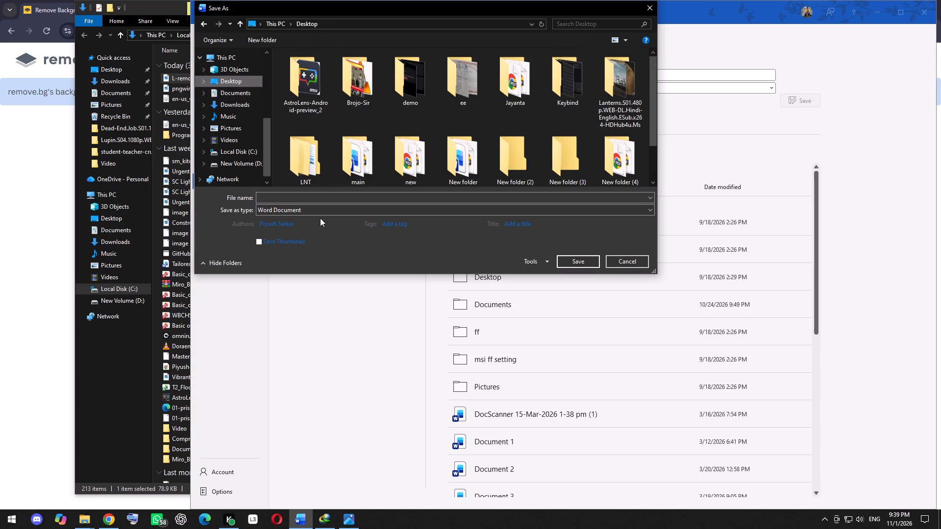
click(313, 197)
text(ADITI INVOICE)
key(space)
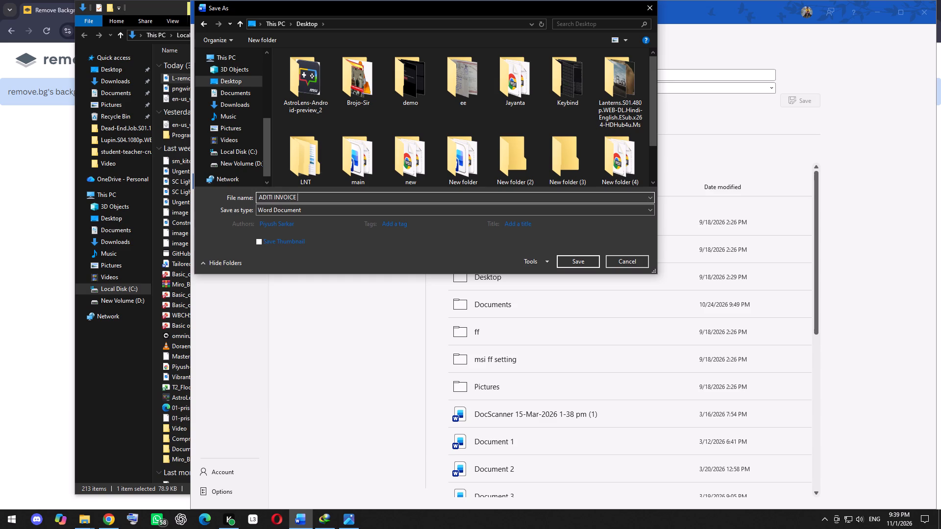
click(294, 207)
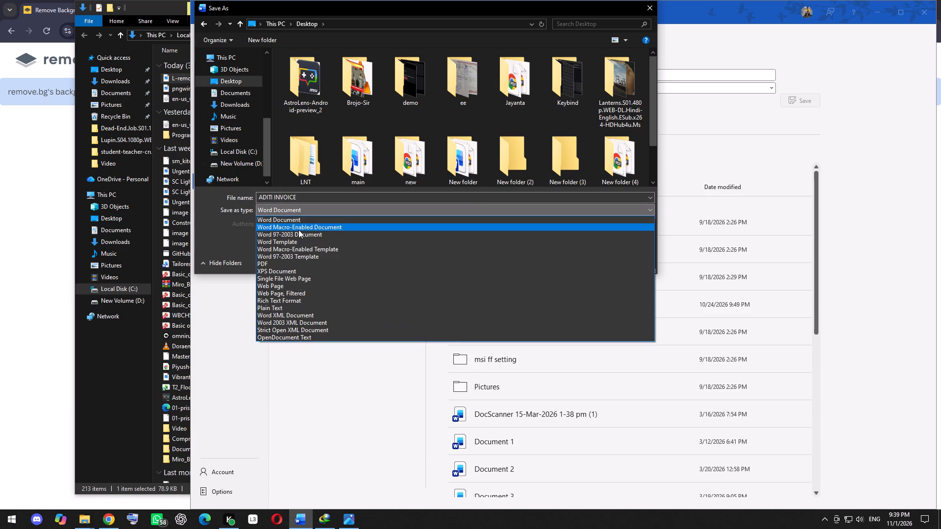
click(286, 267)
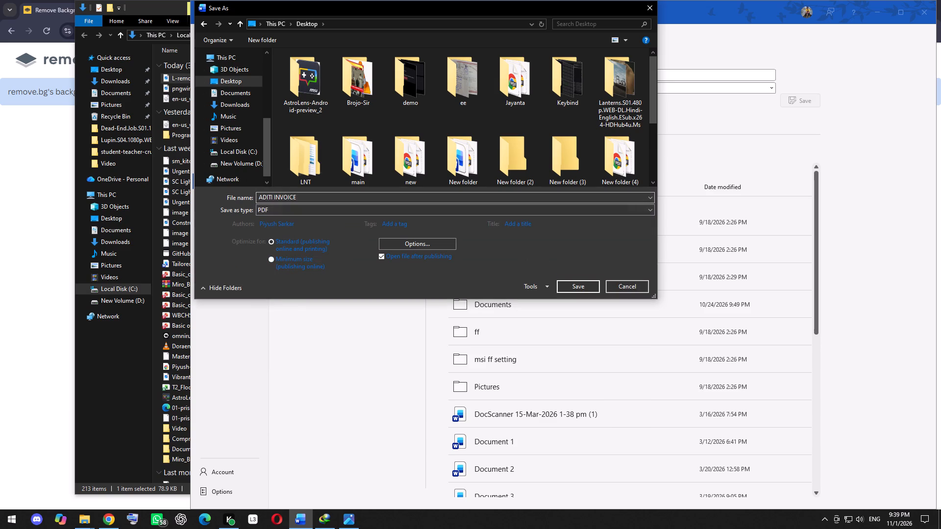
click(271, 197)
click(274, 197)
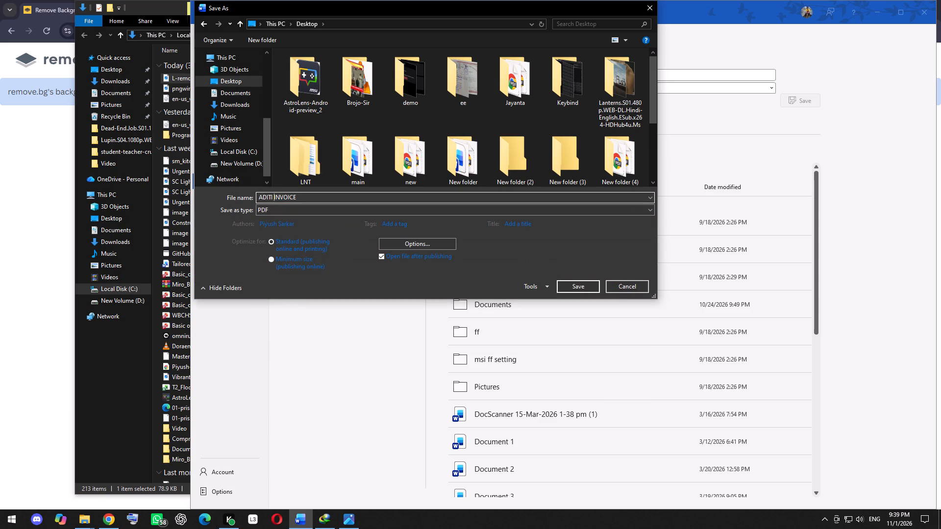
key(Return)
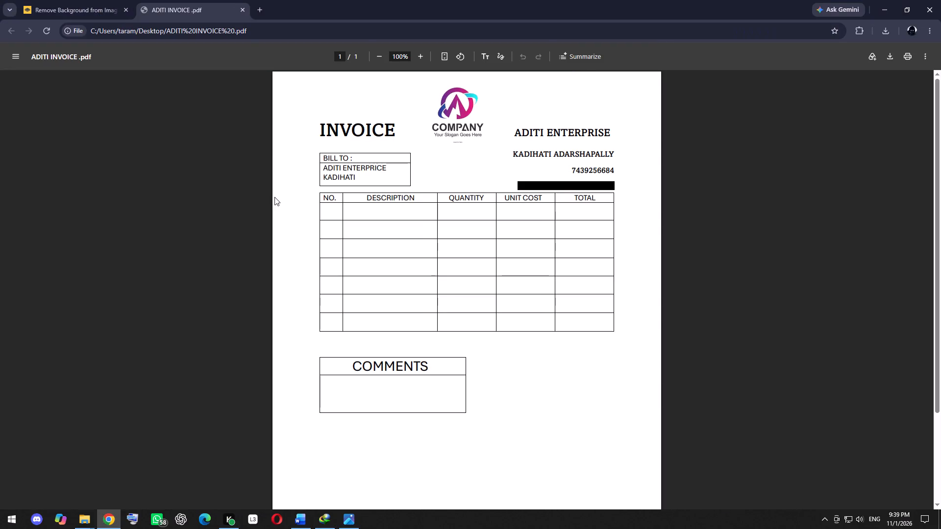
Close the browser showing the exported PDF, and close the Word document without saving its changes.
click(926, 13)
click(926, 13)
double_click(926, 22)
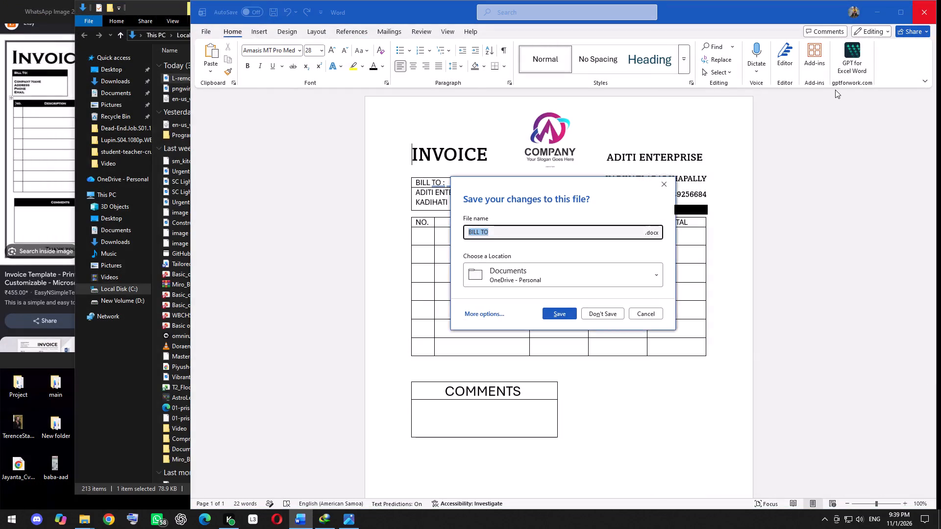
click(585, 314)
Close the open File Explorer windows and the reference invoice image.
click(650, 4)
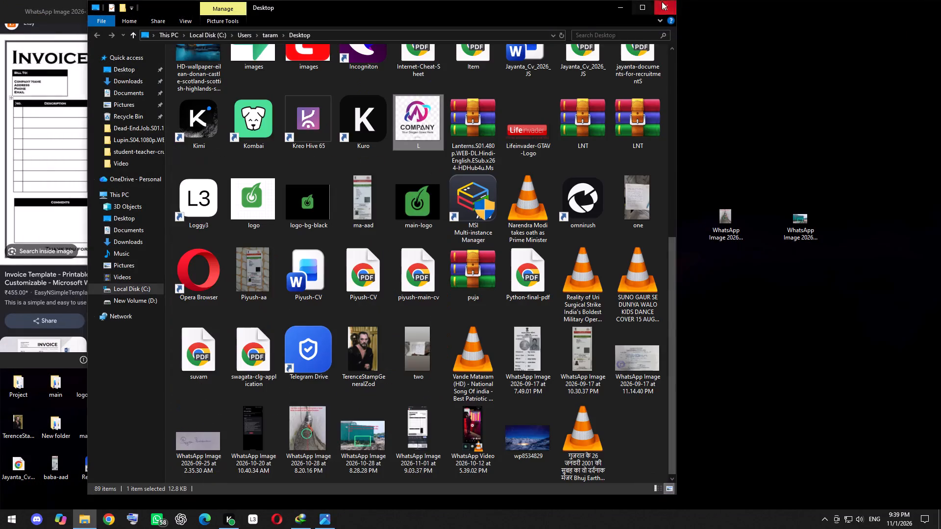
click(666, 1)
click(430, 16)
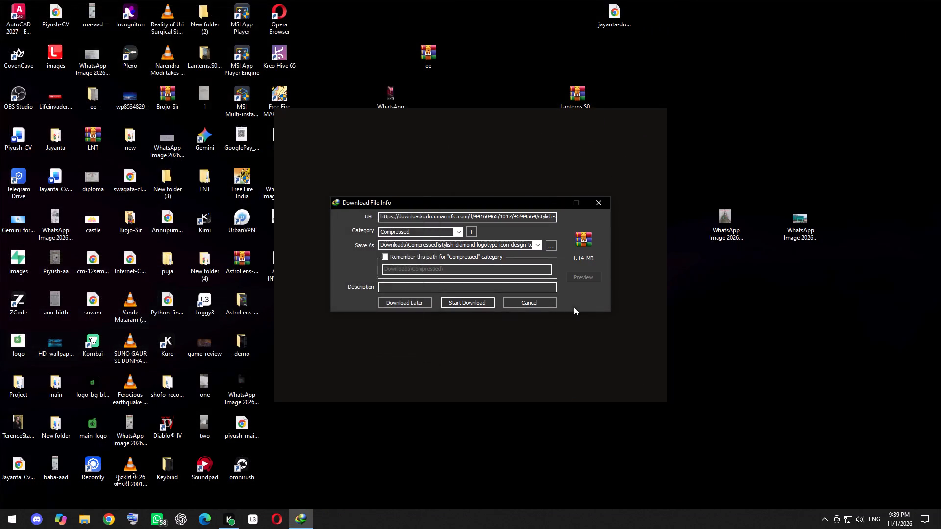